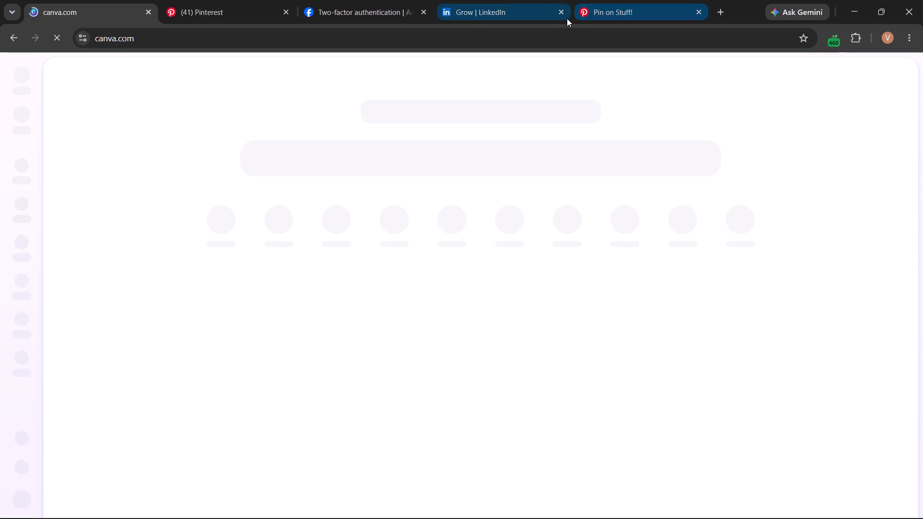
Close the LinkedIn Grow page while keeping the Canva page open.
{"action": "left_click", "coordinate": [560, 12]}
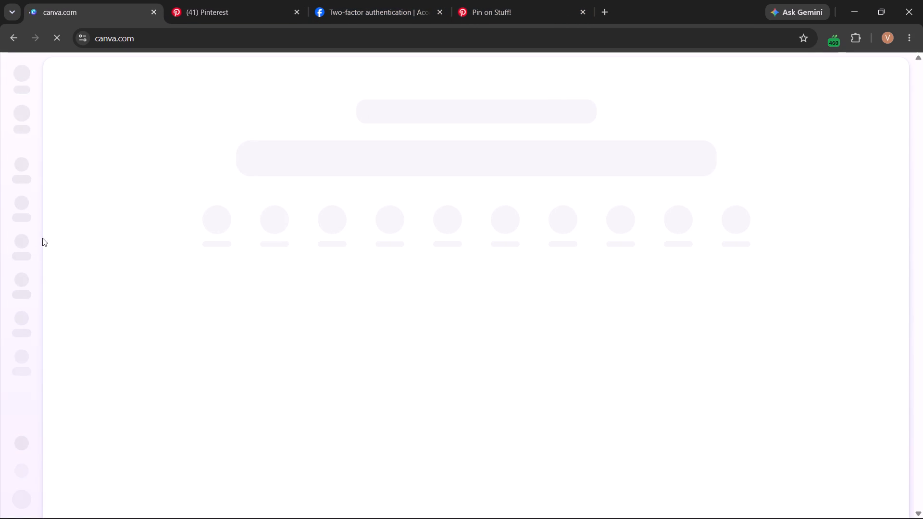
Close the browser page titled Pinterest, keeping the Canva page and the other pages open.
{"action": "left_click", "coordinate": [294, 15]}
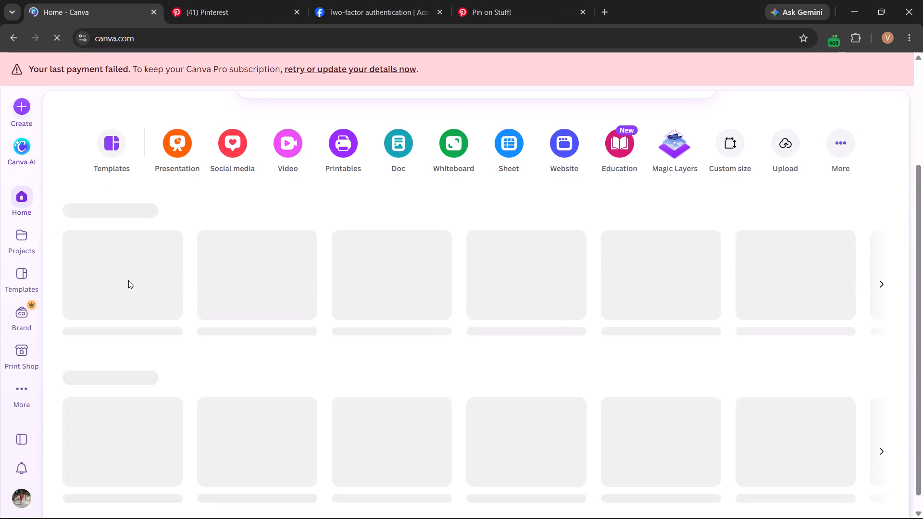
Create a new blank YouTube Banner design from Canva's popular social media formats.
{"action": "left_click", "coordinate": [237, 148]}
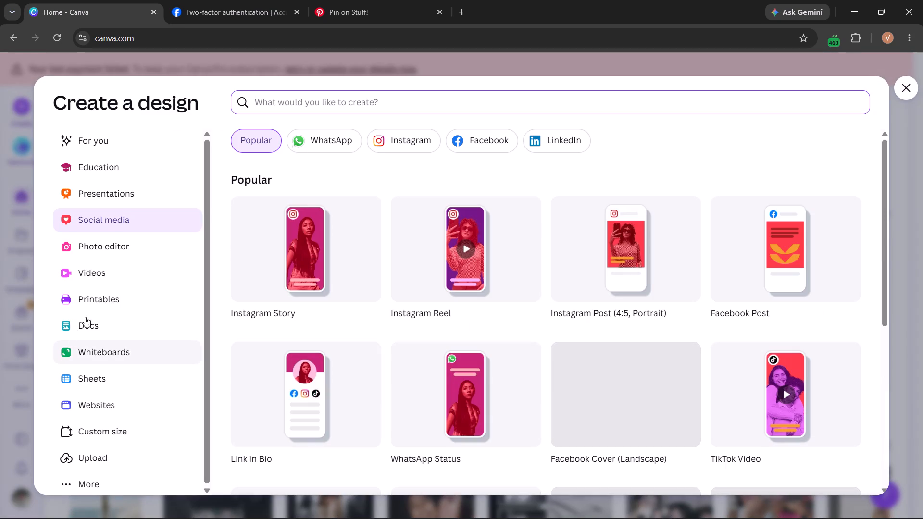
{"action": "scroll", "coordinate": [438, 293], "scroll_direction": "down", "scroll_amount": 1}
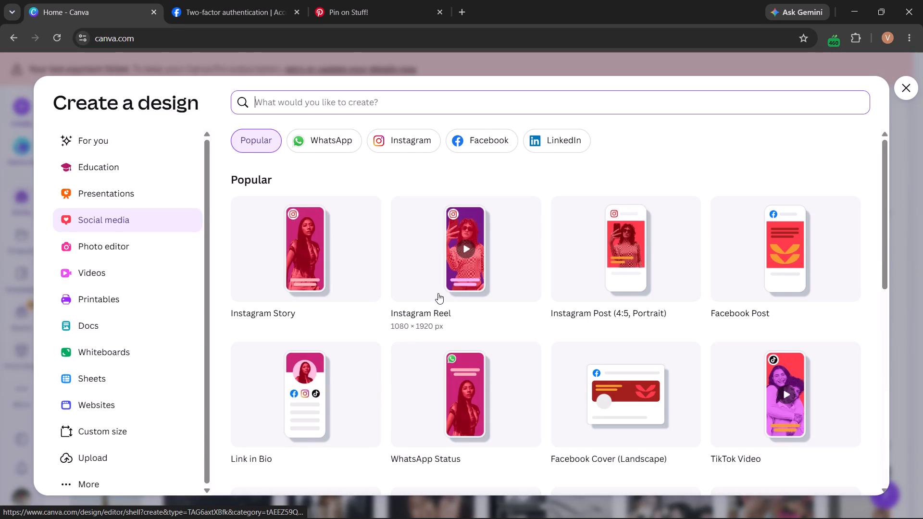
{"action": "scroll", "coordinate": [438, 293], "scroll_direction": "down", "scroll_amount": 2}
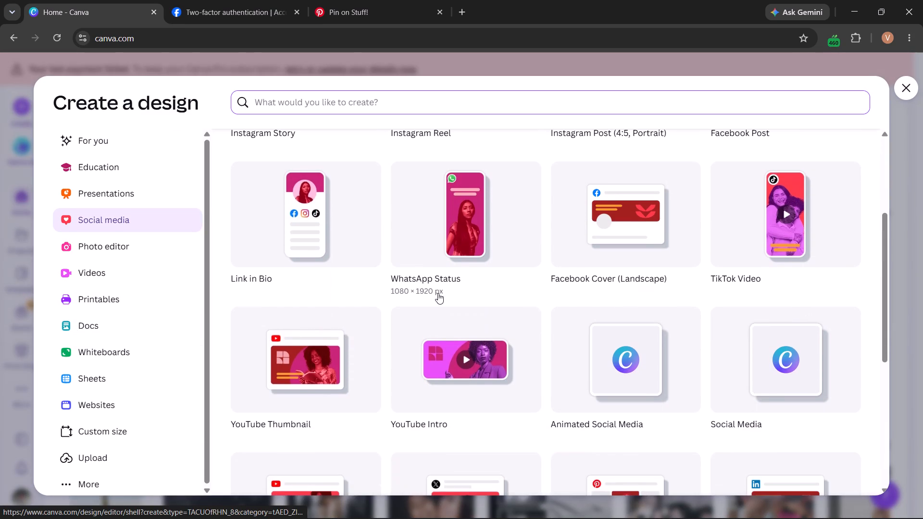
{"action": "scroll", "coordinate": [438, 293], "scroll_direction": "down", "scroll_amount": 3}
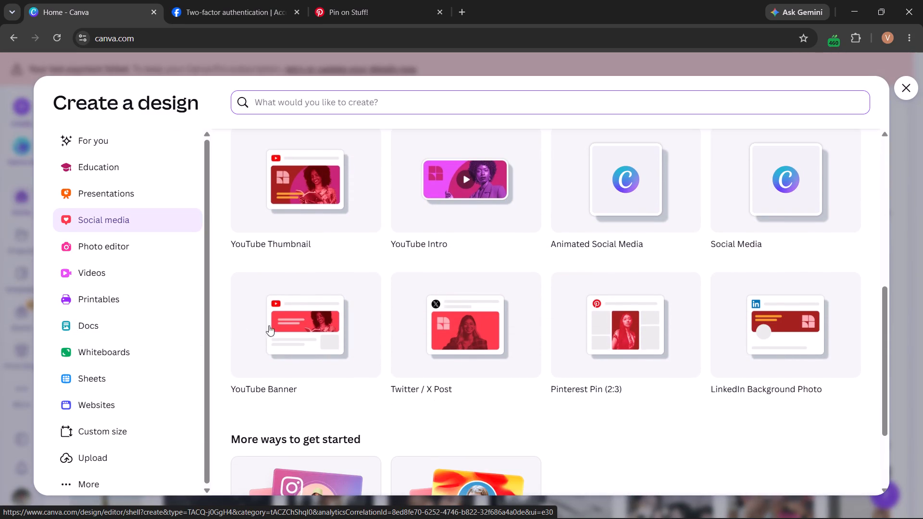
{"action": "left_click", "coordinate": [283, 325]}
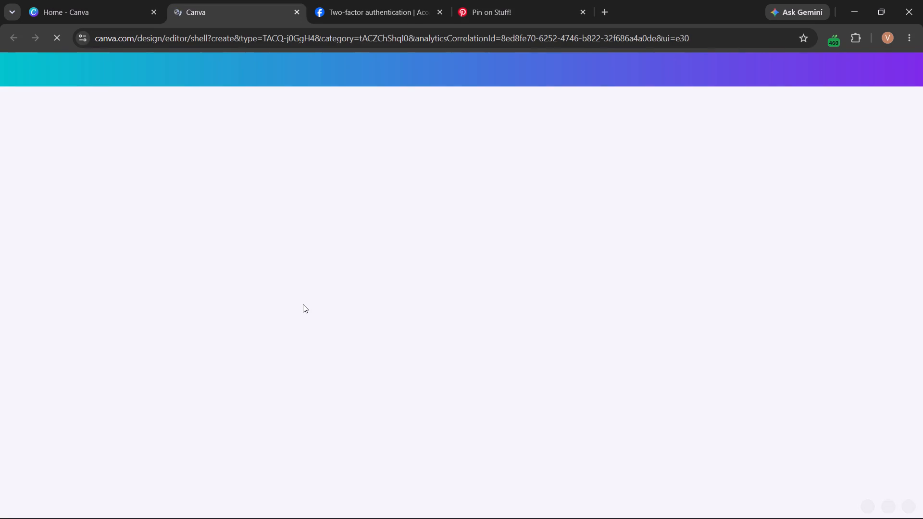
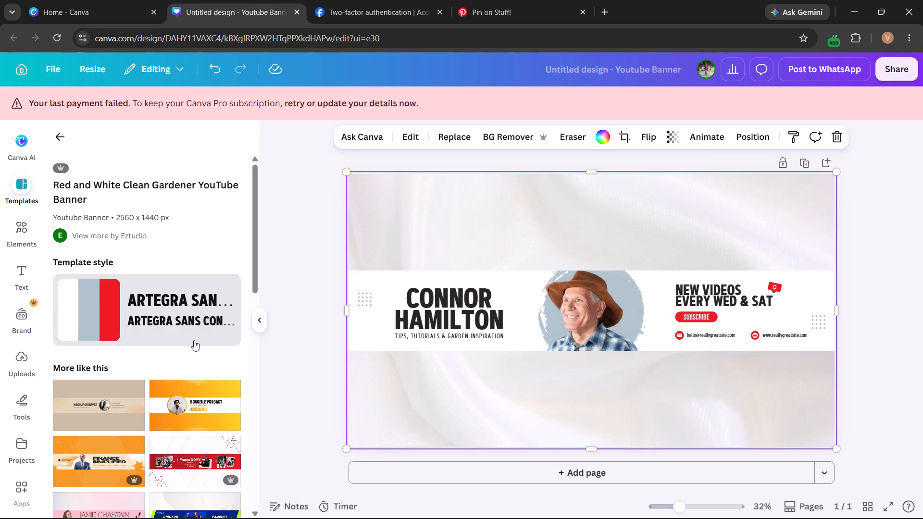
Browse the YouTube Banner templates, including those similar to the current gardener design, for a suitable banner background.
{"action": "scroll", "coordinate": [188, 349], "scroll_direction": "down", "scroll_amount": 4}
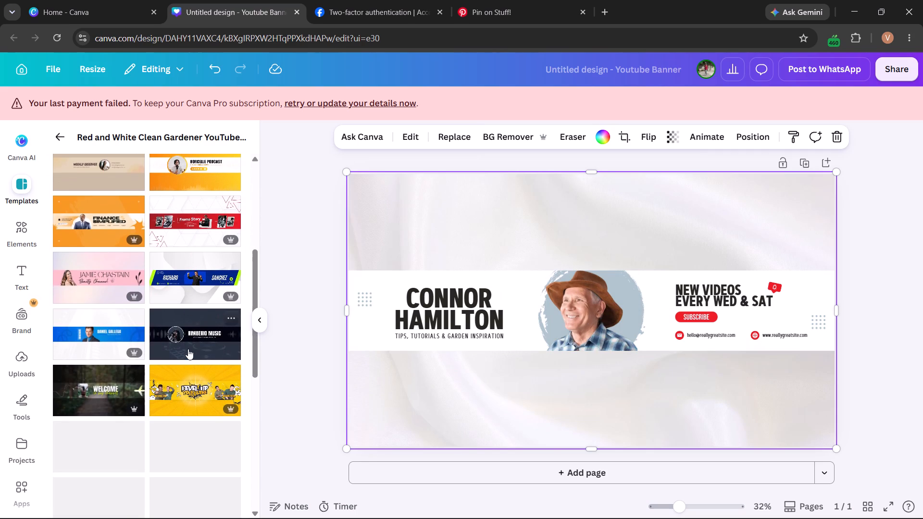
{"action": "scroll", "coordinate": [188, 349], "scroll_direction": "up", "scroll_amount": 7}
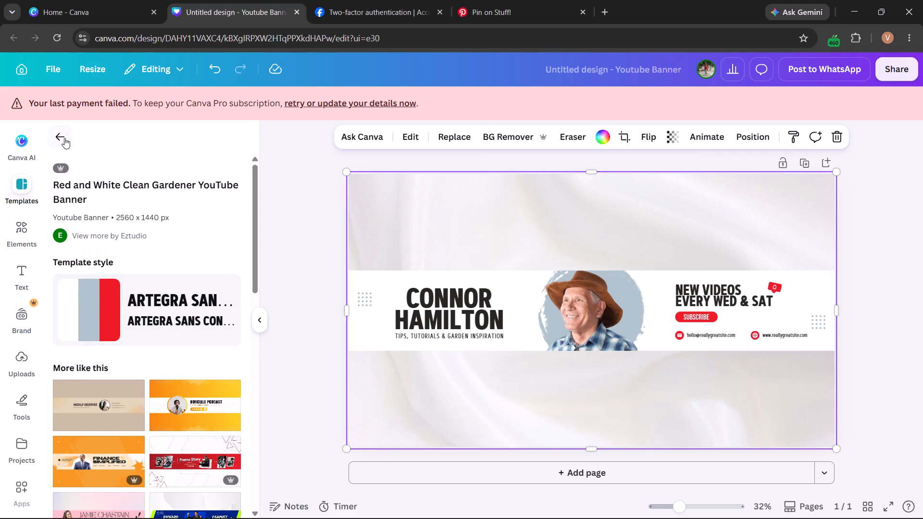
{"action": "left_click", "coordinate": [62, 134]}
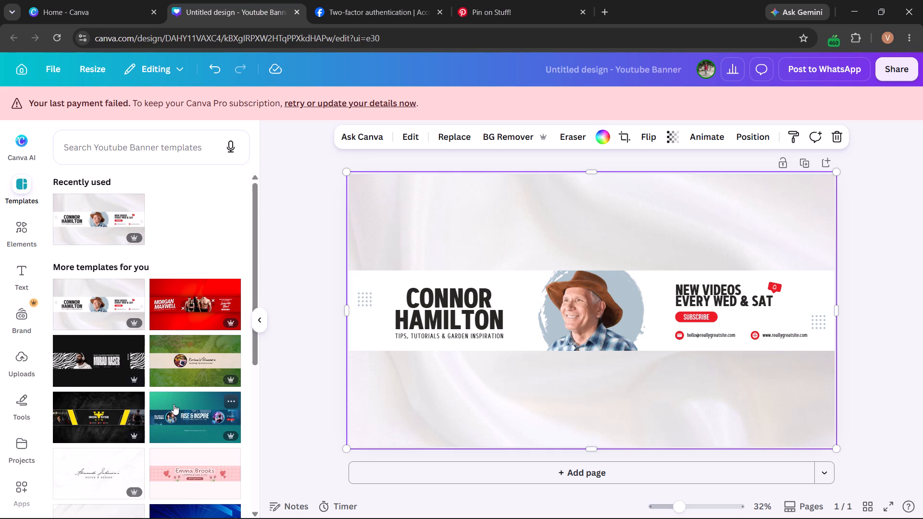
{"action": "scroll", "coordinate": [174, 404], "scroll_direction": "down", "scroll_amount": 3}
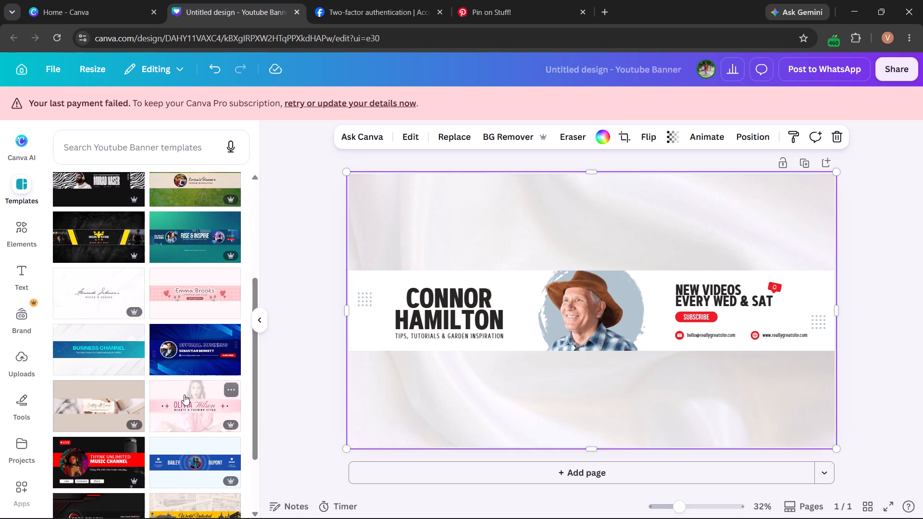
{"action": "scroll", "coordinate": [184, 395], "scroll_direction": "down", "scroll_amount": 5}
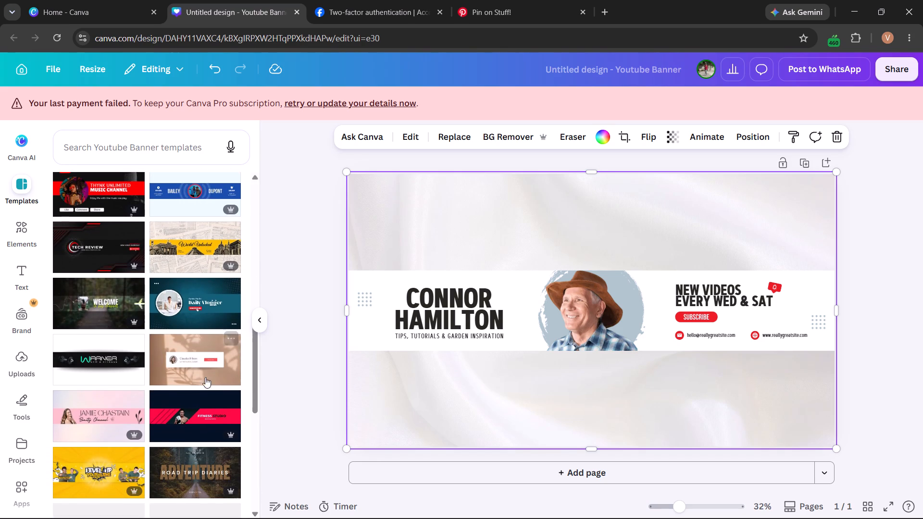
{"action": "scroll", "coordinate": [136, 337], "scroll_direction": "down", "scroll_amount": 1}
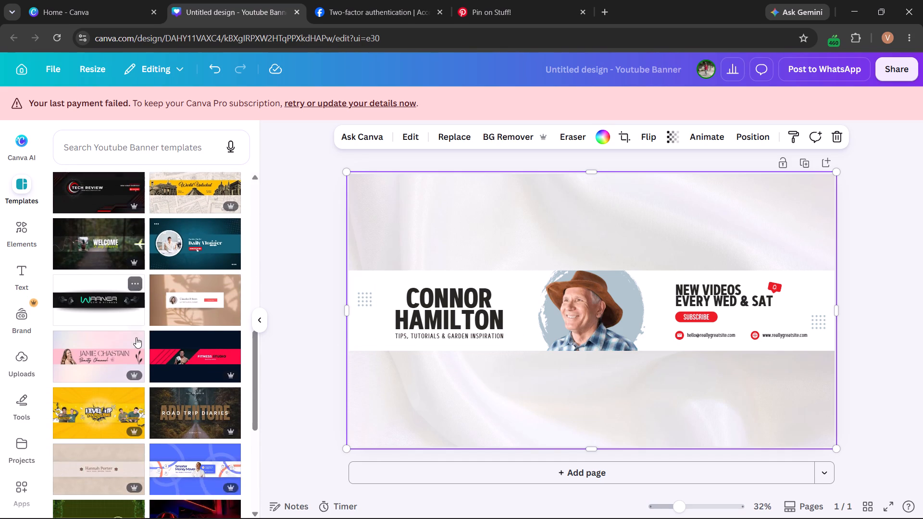
{"action": "scroll", "coordinate": [136, 337], "scroll_direction": "down", "scroll_amount": 1}
{"action": "scroll", "coordinate": [136, 337], "scroll_direction": "up", "scroll_amount": 1}
{"action": "scroll", "coordinate": [136, 337], "scroll_direction": "down", "scroll_amount": 4}
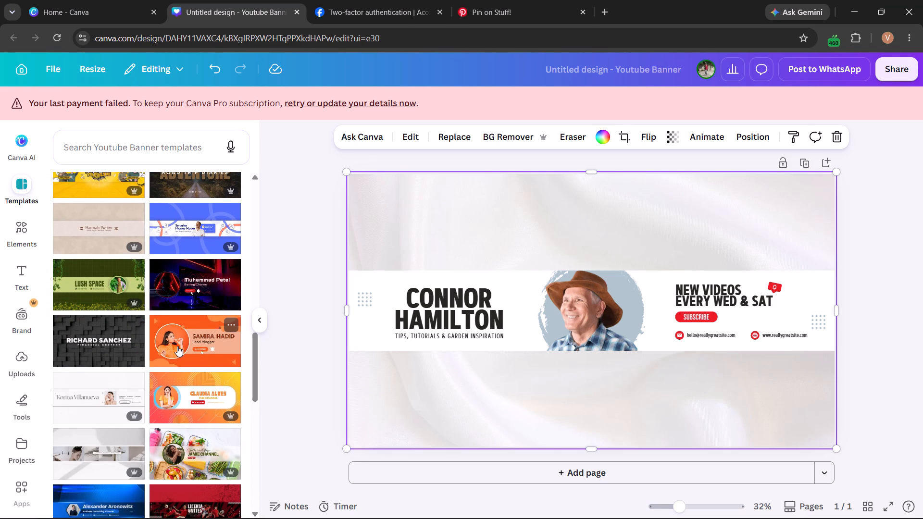
{"action": "scroll", "coordinate": [178, 346], "scroll_direction": "down", "scroll_amount": 3}
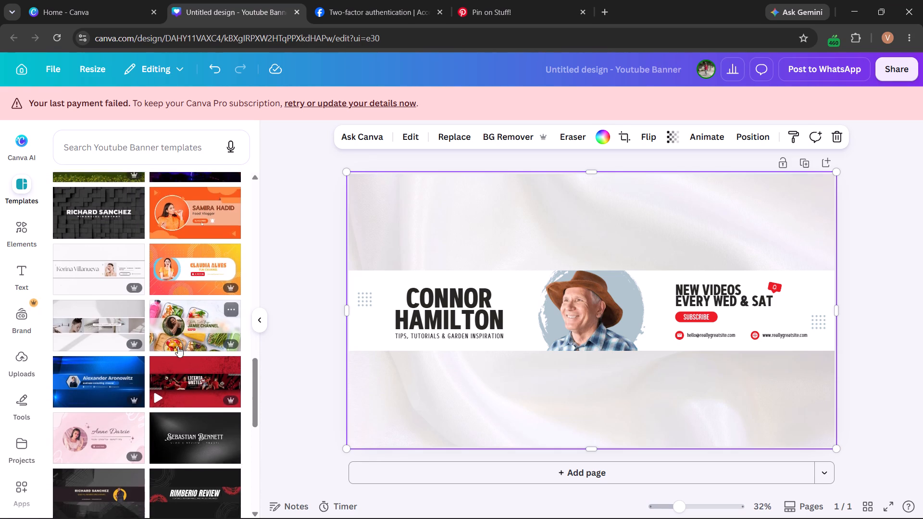
{"action": "scroll", "coordinate": [178, 346], "scroll_direction": "down", "scroll_amount": 1}
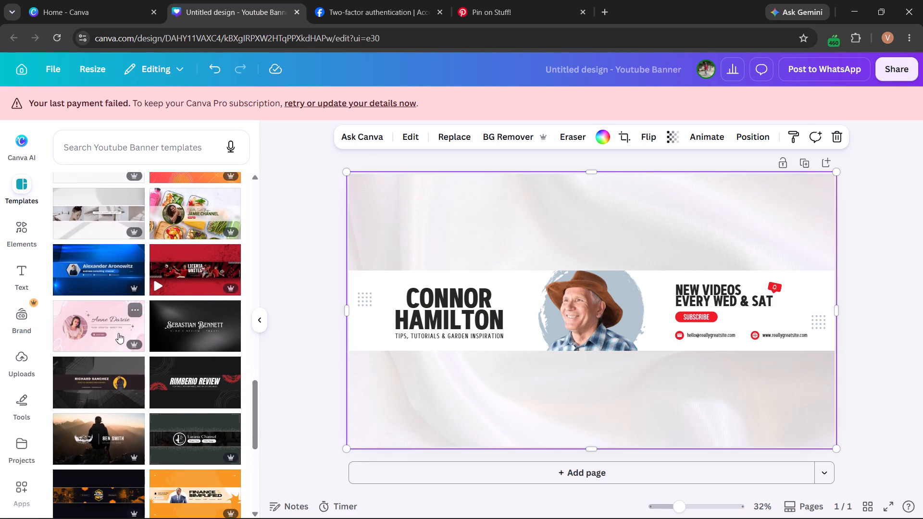
{"action": "scroll", "coordinate": [81, 334], "scroll_direction": "down", "scroll_amount": 1}
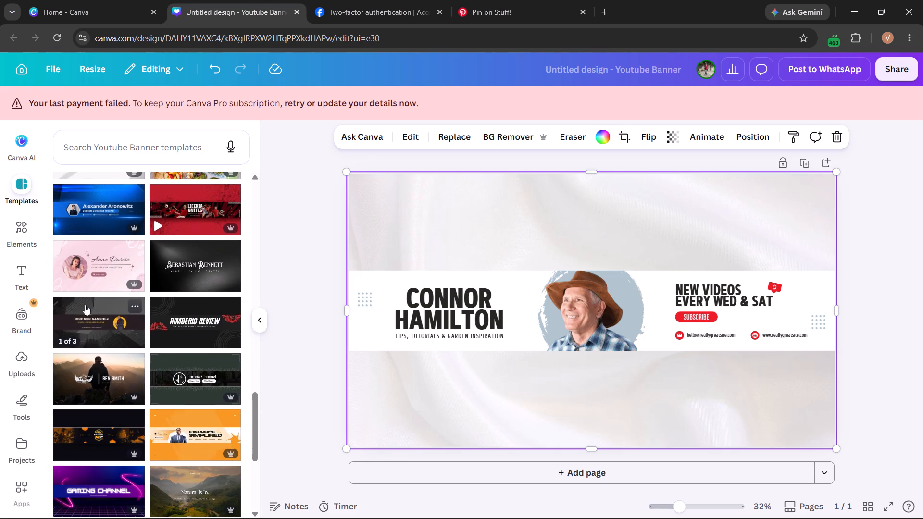
{"action": "scroll", "coordinate": [91, 269], "scroll_direction": "down", "scroll_amount": 2}
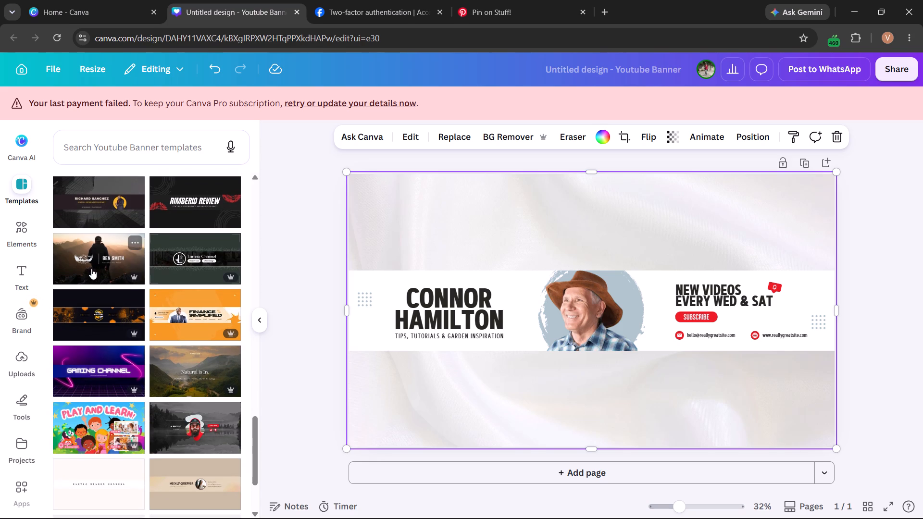
{"action": "scroll", "coordinate": [91, 269], "scroll_direction": "up", "scroll_amount": 20}
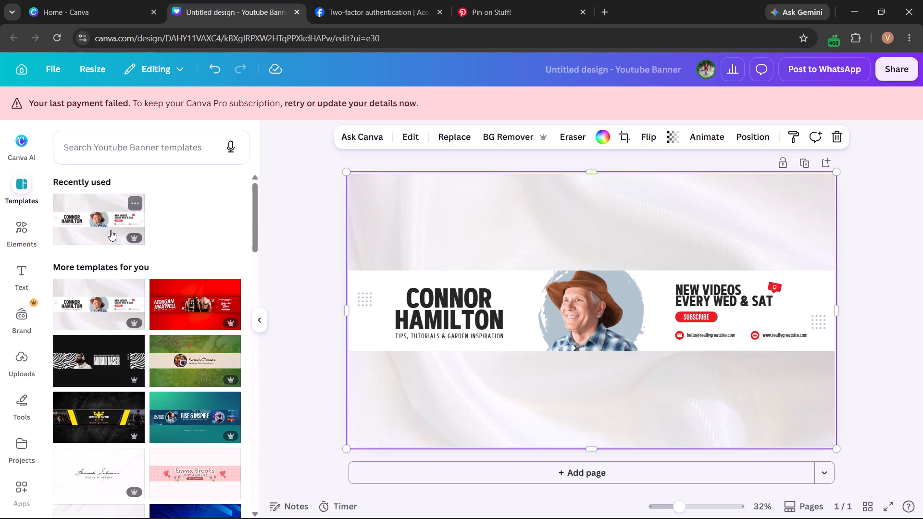
{"action": "left_click", "coordinate": [397, 234]}
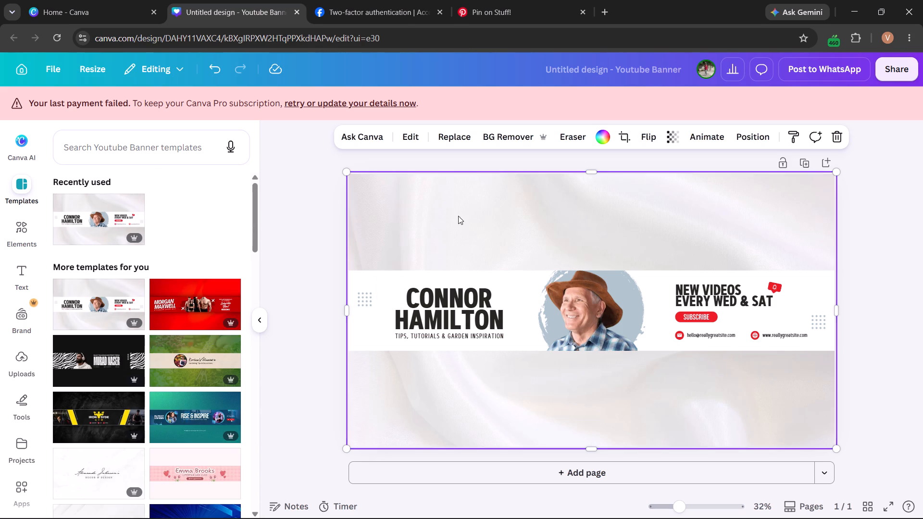
{"action": "left_click", "coordinate": [452, 236]}
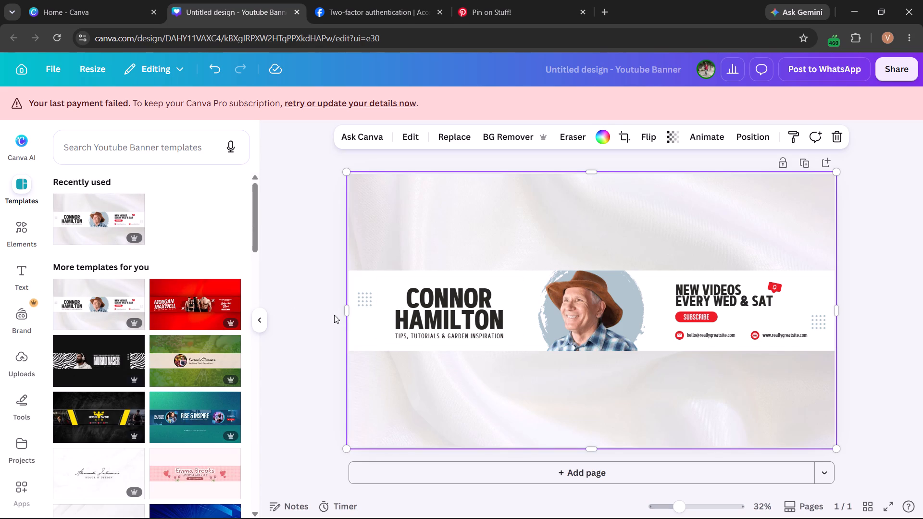
Apply the White Minimal Vintage Handwritten YouTube Banner template, with the white marble background and signature-style title, to the page.
{"action": "scroll", "coordinate": [76, 356], "scroll_direction": "down", "scroll_amount": 3}
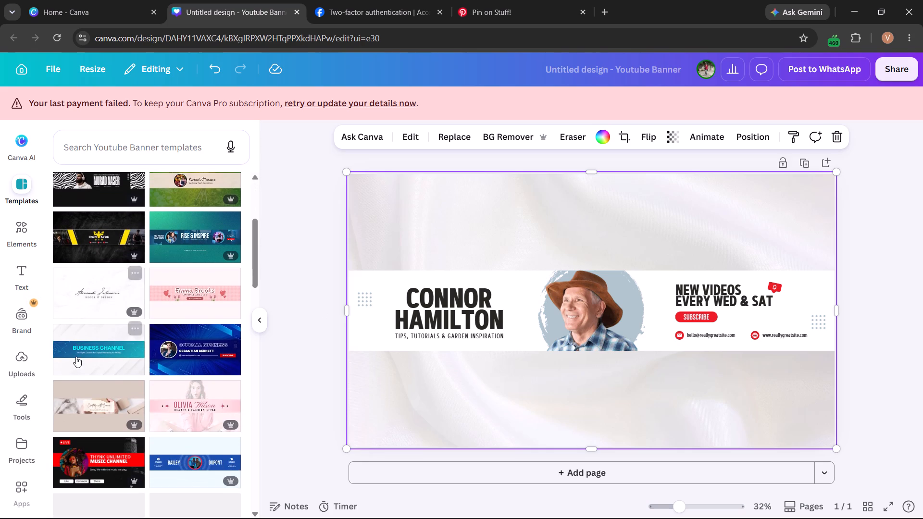
{"action": "left_click", "coordinate": [111, 270]}
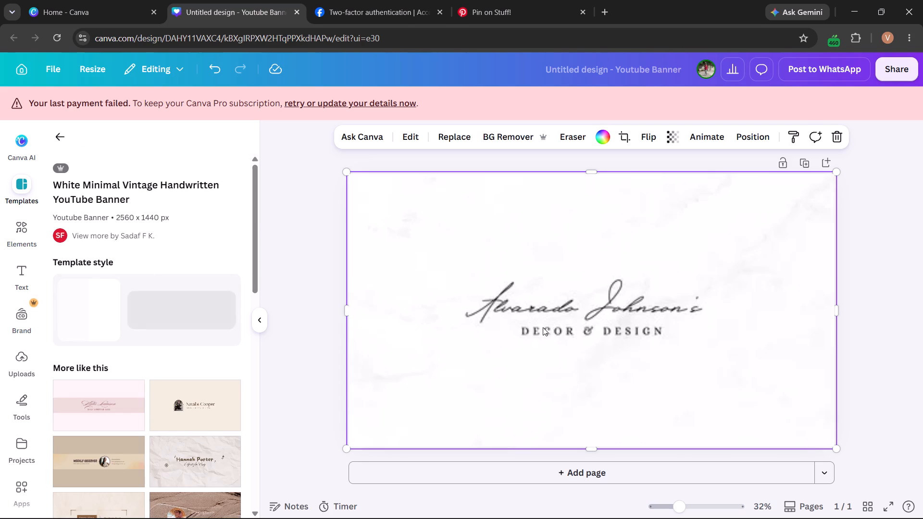
Delete the handwritten name and the "DECOR & DESIGN" line from the banner, keeping only the marble background.
{"action": "left_click", "coordinate": [562, 302]}
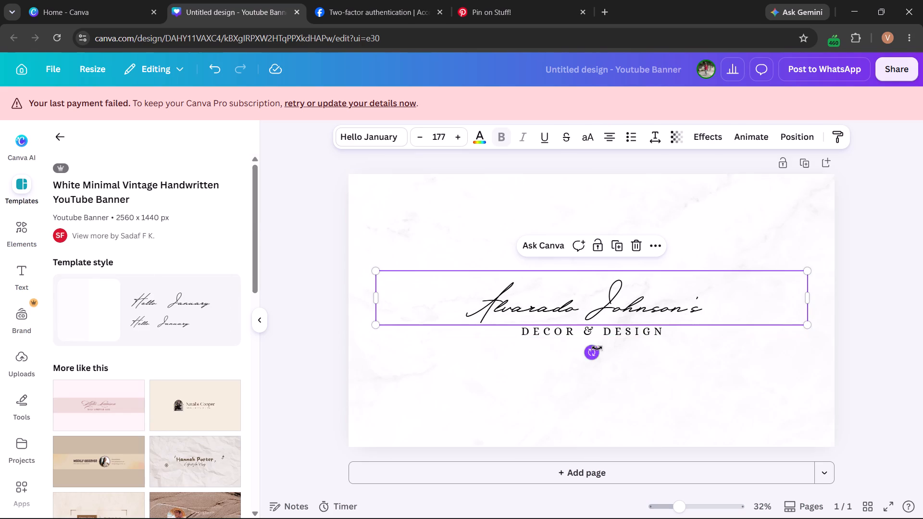
{"action": "left_click", "coordinate": [604, 335], "text": "shift"}
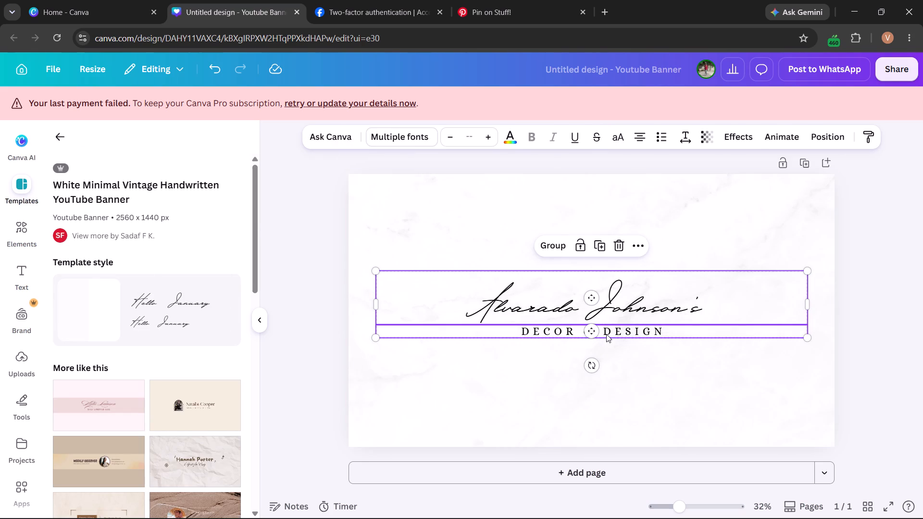
{"action": "key", "text": "Delete"}
Switch to File Explorer.
{"action": "left_click", "coordinate": [488, 512]}
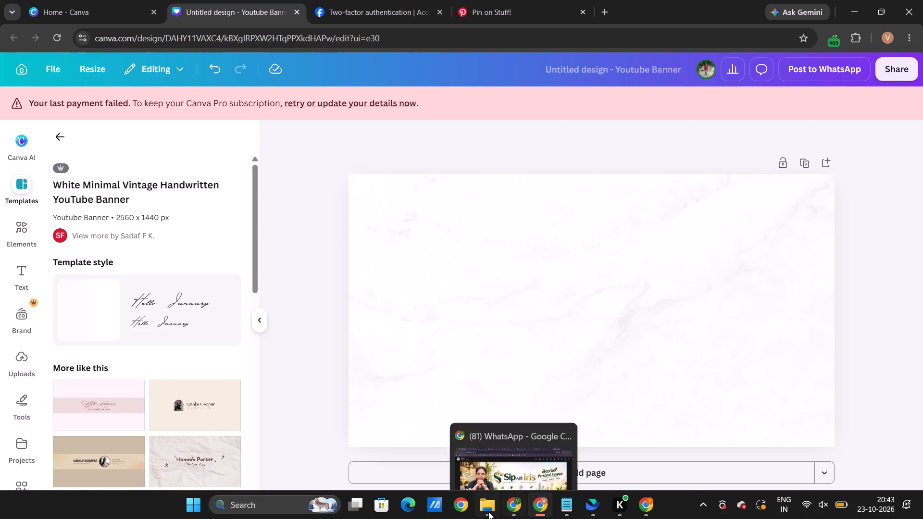
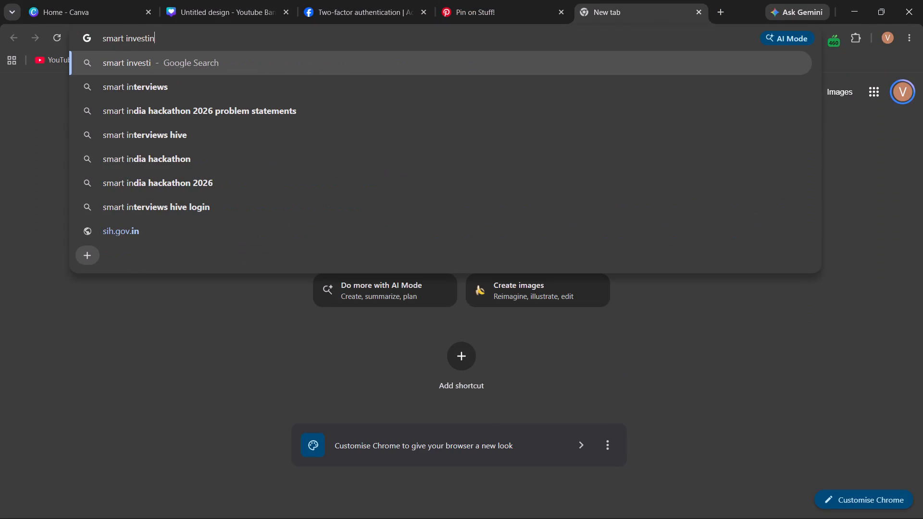
Search Google for "smart investing images".
{"action": "type", "text": "g"}
{"action": "key", "text": "space"}
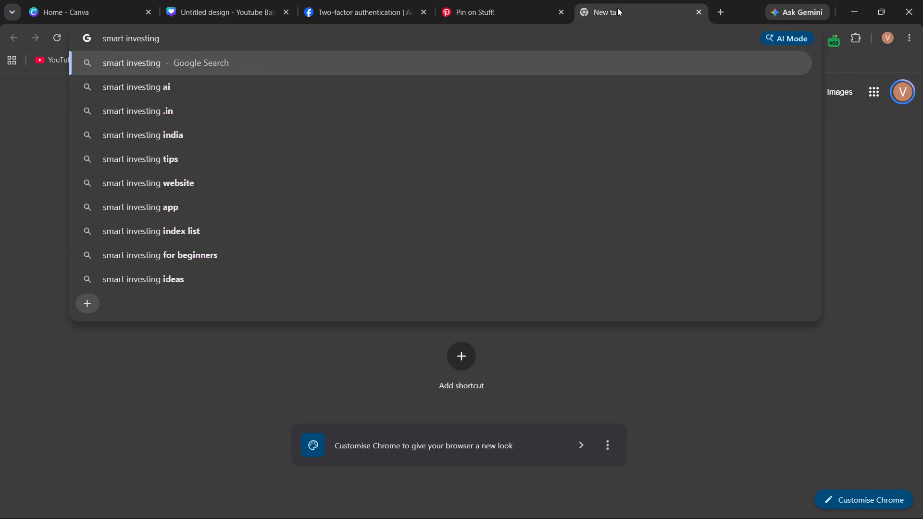
{"action": "key", "text": "9"}
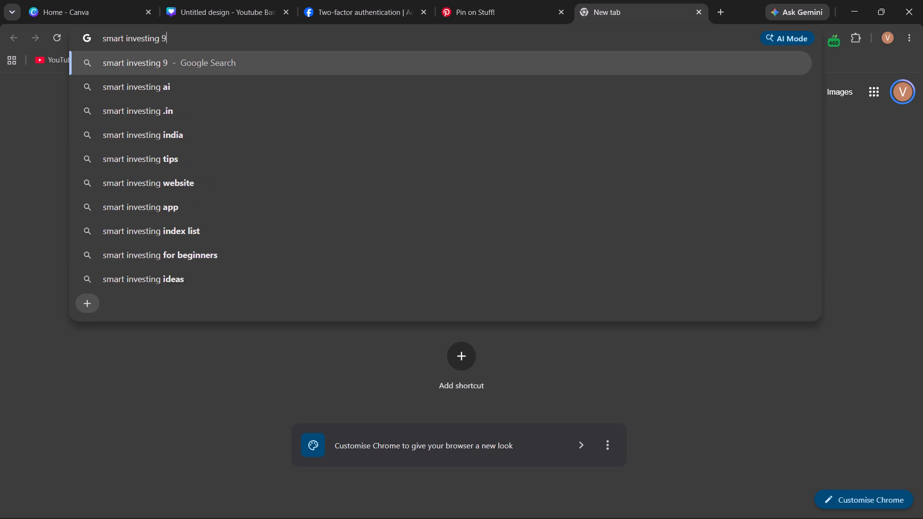
{"action": "key", "text": "BackSpace"}
{"action": "type", "text": "images"}
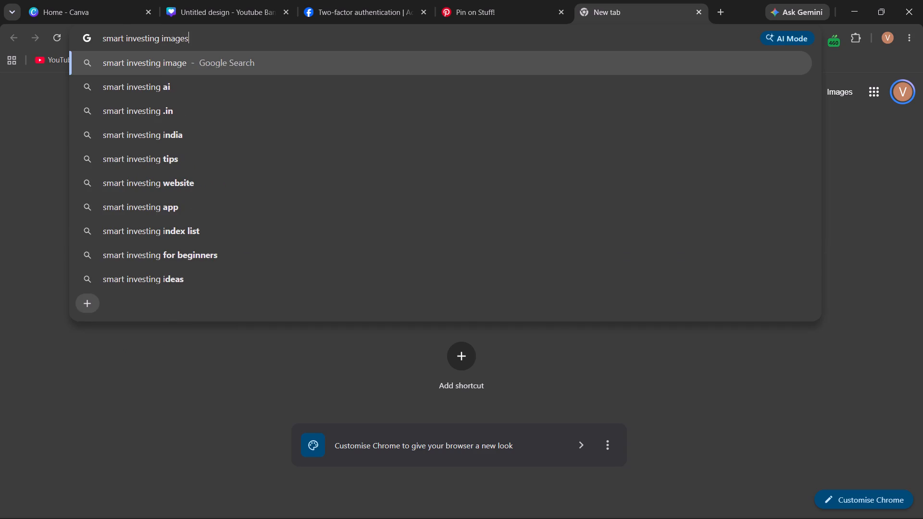
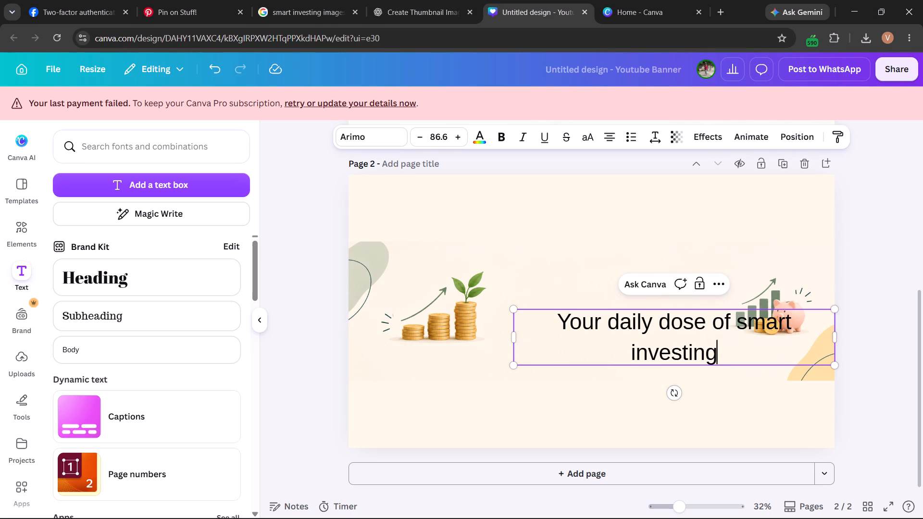
Move the tagline "Your daily dose of smart investing" up between the coin stacks and the piggy bank on page 2.
{"action": "left_click", "coordinate": [740, 395]}
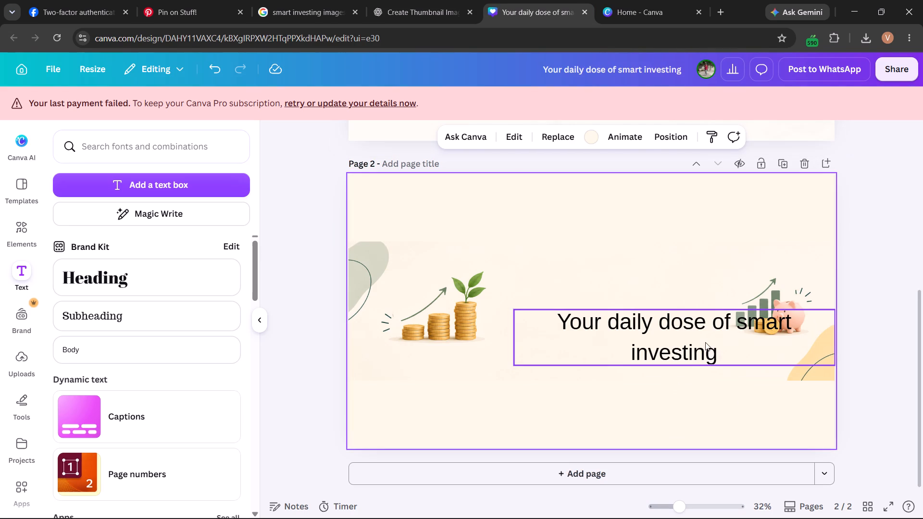
{"action": "left_click_drag", "start_coordinate": [704, 346], "coordinate": [628, 291]}
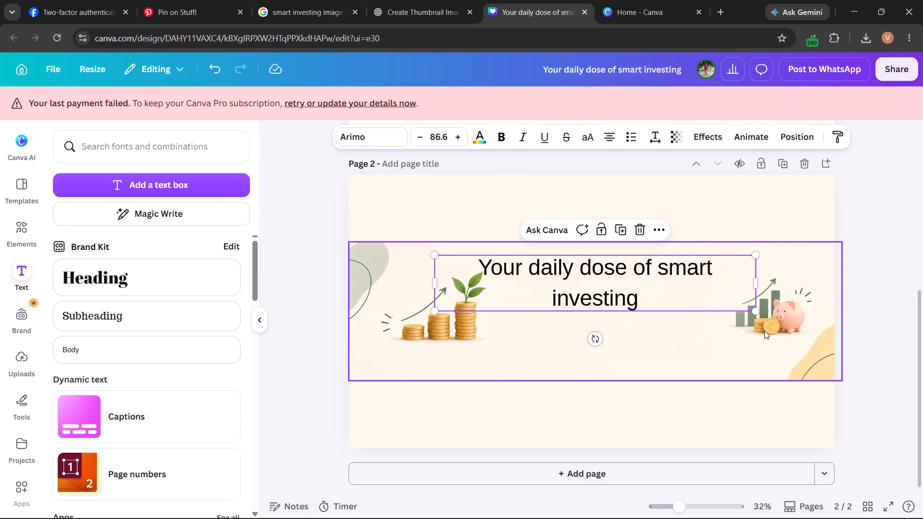
{"action": "left_click_drag", "start_coordinate": [646, 279], "coordinate": [660, 274]}
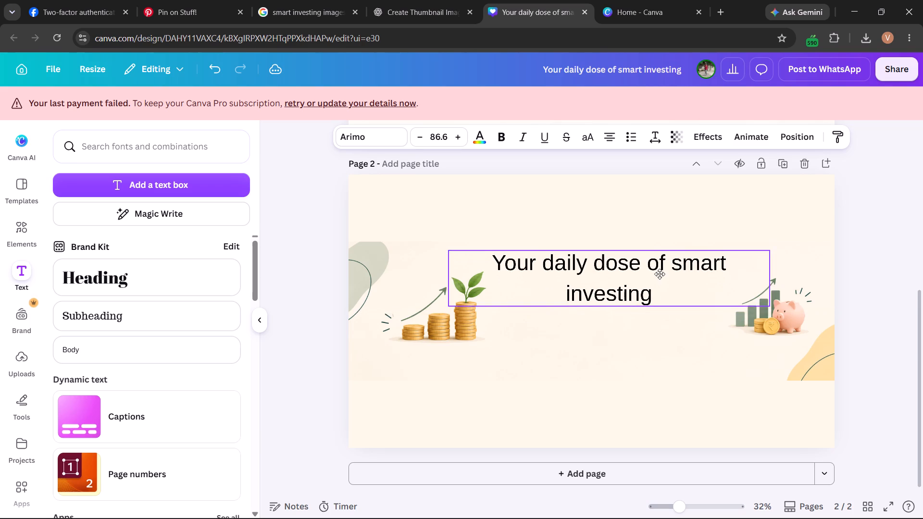
{"action": "left_click_drag", "start_coordinate": [660, 274], "coordinate": [662, 280]}
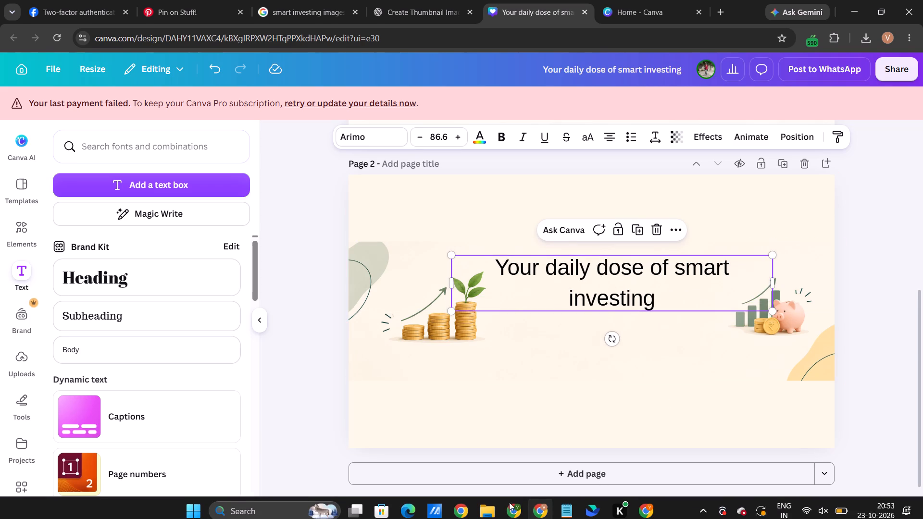
Bring the "Sip with Iris" logo image from the Downloads folder onto page 2 of the Canva banner.
{"action": "left_click", "coordinate": [495, 501]}
{"action": "left_click", "coordinate": [353, 200]}
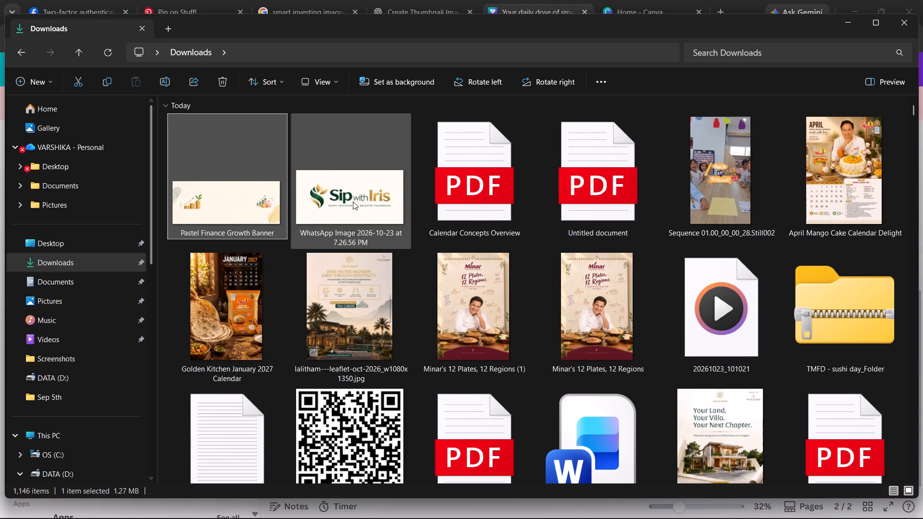
{"action": "left_click_drag", "start_coordinate": [351, 199], "coordinate": [394, 249]}
{"action": "key", "text": "alt+Tab"}
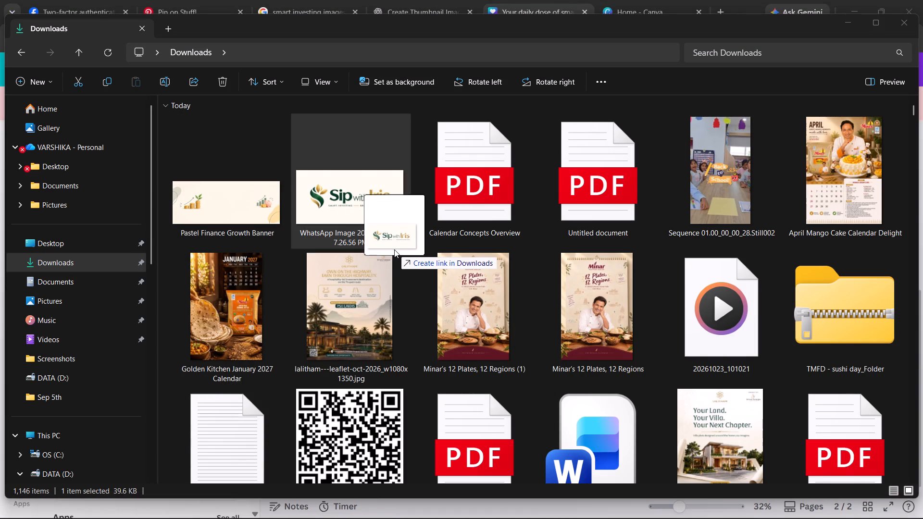
{"action": "left_click_drag", "start_coordinate": [394, 249], "coordinate": [558, 271]}
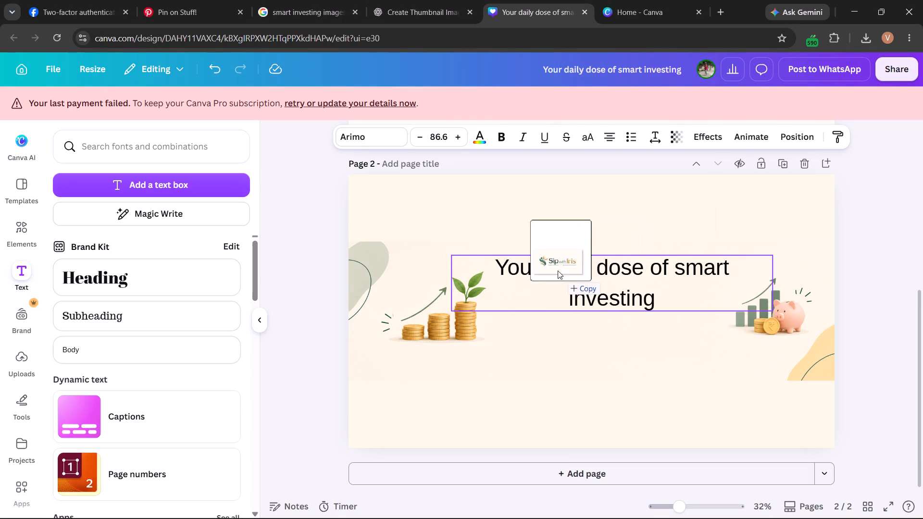
{"action": "left_click_drag", "start_coordinate": [558, 271], "coordinate": [549, 265]}
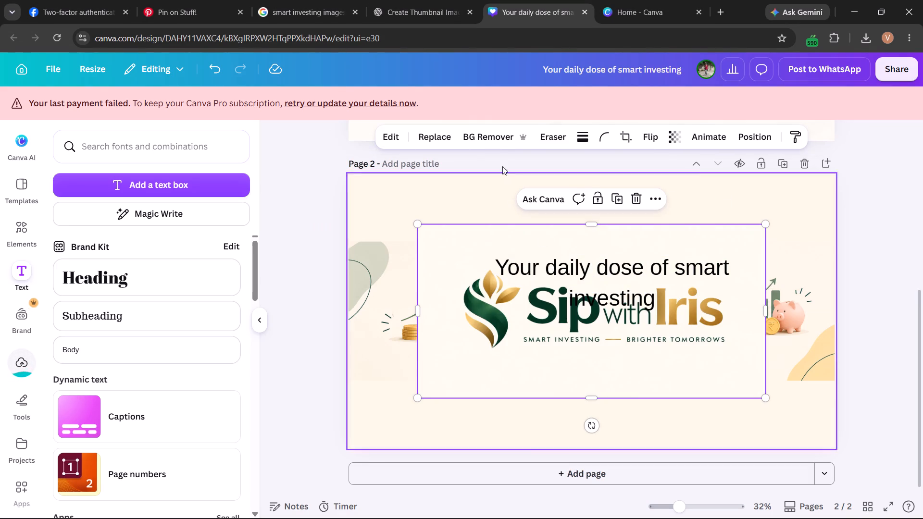
Remove the background from the "Sip with Iris" logo.
{"action": "left_click", "coordinate": [507, 130]}
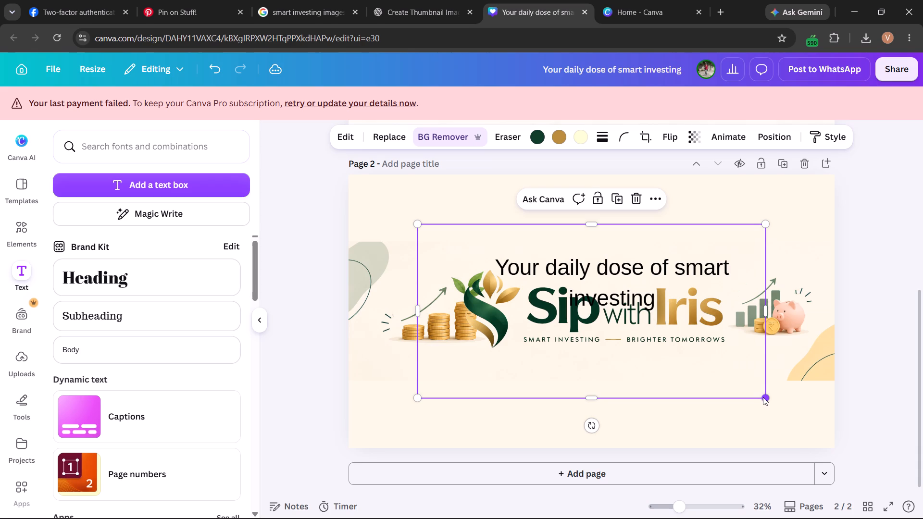
Shrink the logo to less than half its size and place it centred above the tagline near the page's upper edge.
{"action": "left_click_drag", "start_coordinate": [737, 381], "coordinate": [710, 408]}
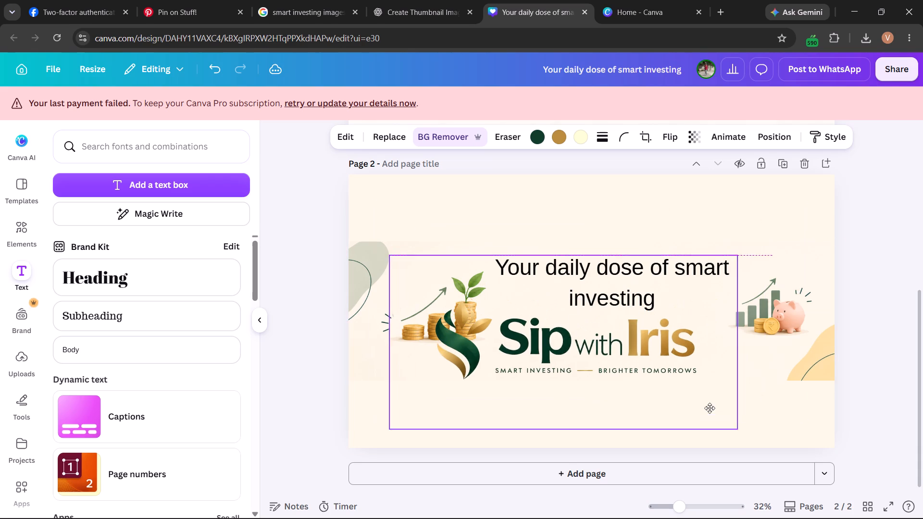
{"action": "left_click_drag", "start_coordinate": [710, 408], "coordinate": [709, 408]}
{"action": "left_click_drag", "start_coordinate": [738, 431], "coordinate": [565, 315]}
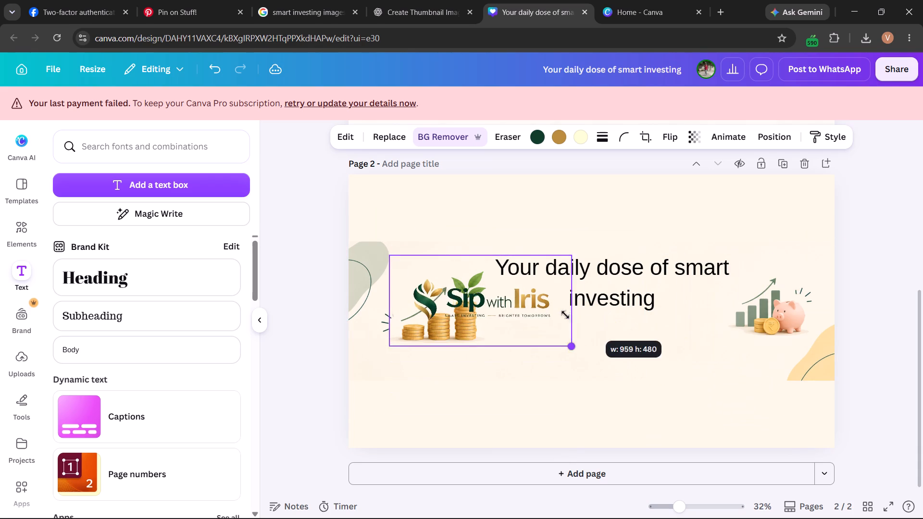
{"action": "left_click_drag", "start_coordinate": [565, 315], "coordinate": [556, 313]}
{"action": "left_click_drag", "start_coordinate": [448, 302], "coordinate": [573, 224]}
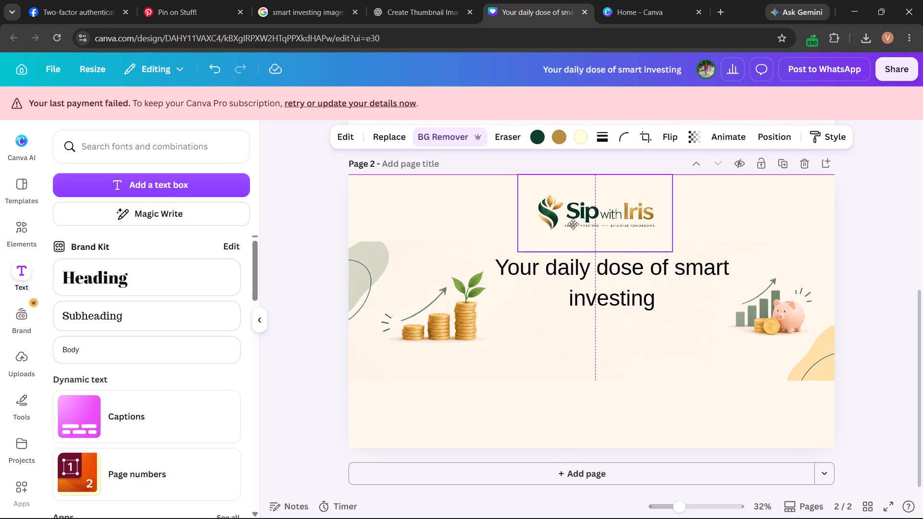
{"action": "left_click_drag", "start_coordinate": [573, 224], "coordinate": [571, 226]}
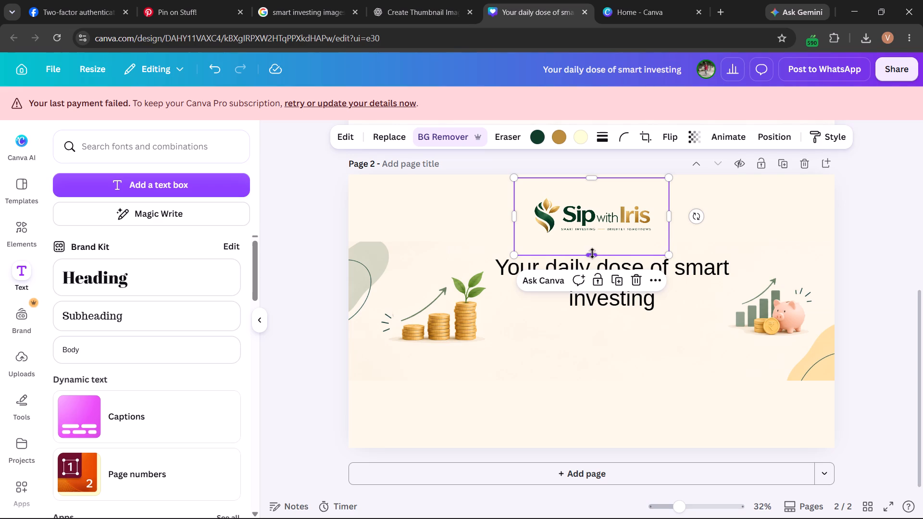
Crop the empty space below and above the "Sip with Iris" logo so the frame fits closely around it.
{"action": "left_click_drag", "start_coordinate": [592, 254], "coordinate": [602, 233]}
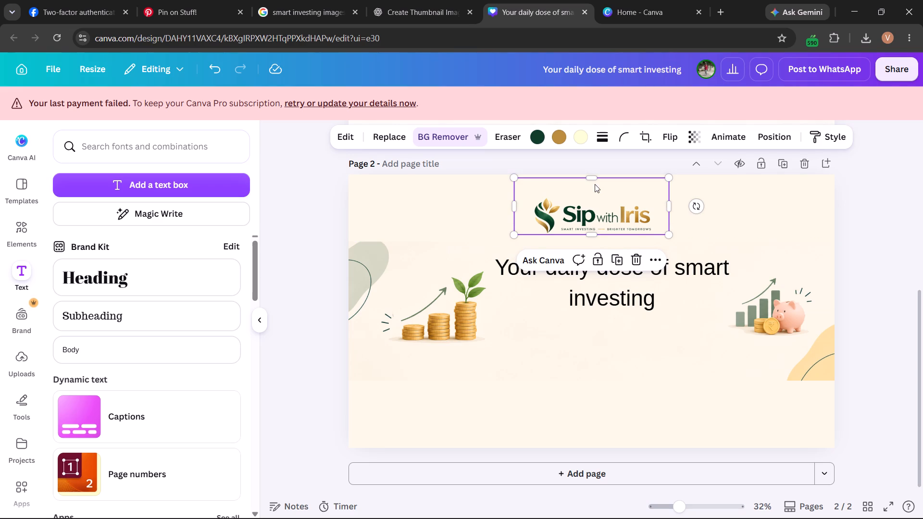
{"action": "left_click_drag", "start_coordinate": [593, 174], "coordinate": [599, 191]}
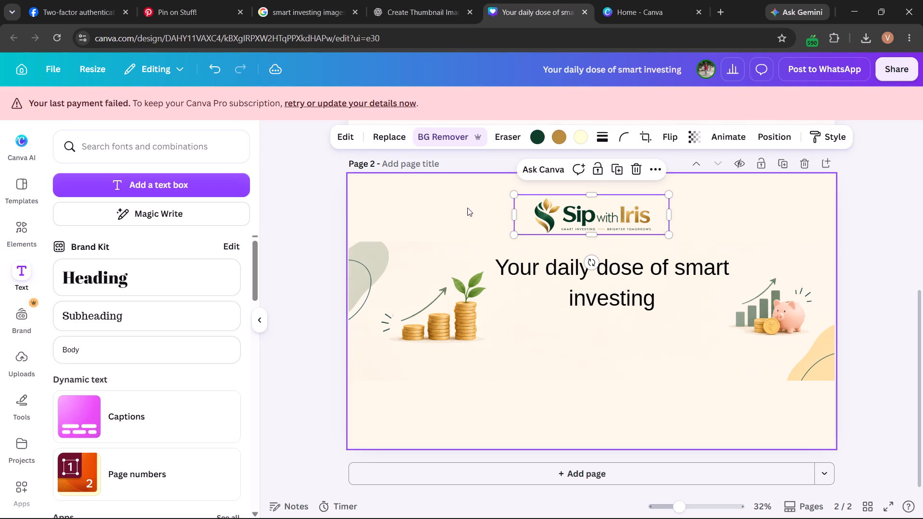
Crop the empty margins on both sides of page 2's Sip with Iris logo and nudge the logo up slightly.
{"action": "left_click_drag", "start_coordinate": [513, 219], "coordinate": [528, 222]}
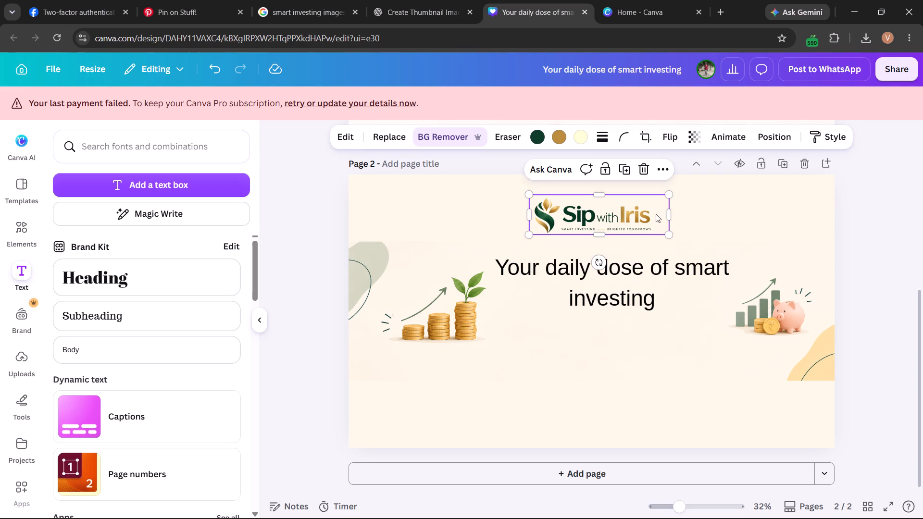
{"action": "left_click_drag", "start_coordinate": [668, 216], "coordinate": [652, 217]}
{"action": "left_click", "coordinate": [623, 222]}
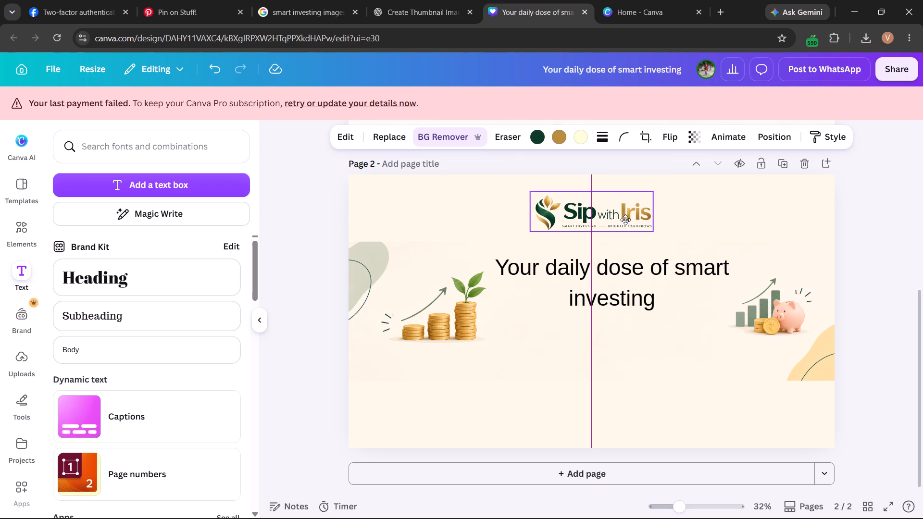
Set the tagline's text colour to the dark green #023421 sampled from the logo's "Sip" lettering.
{"action": "left_click", "coordinate": [633, 276]}
{"action": "left_click", "coordinate": [478, 141]}
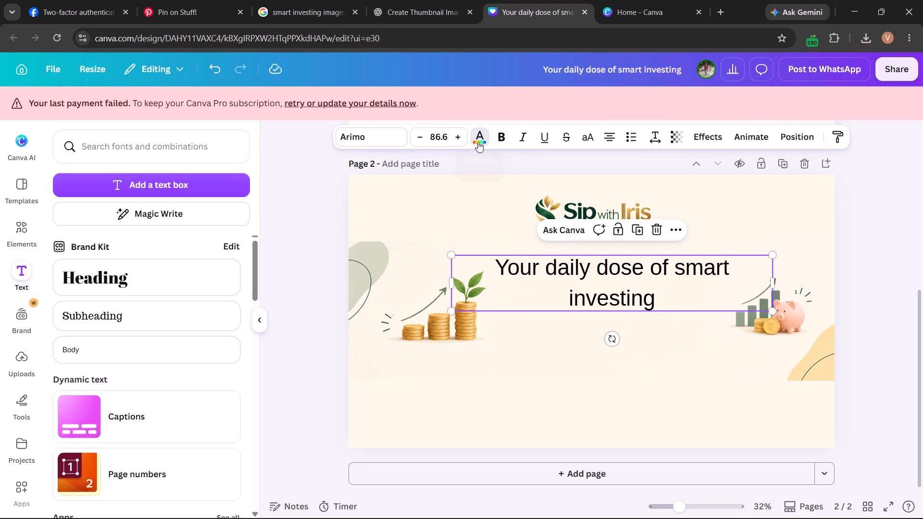
{"action": "left_click", "coordinate": [90, 225]}
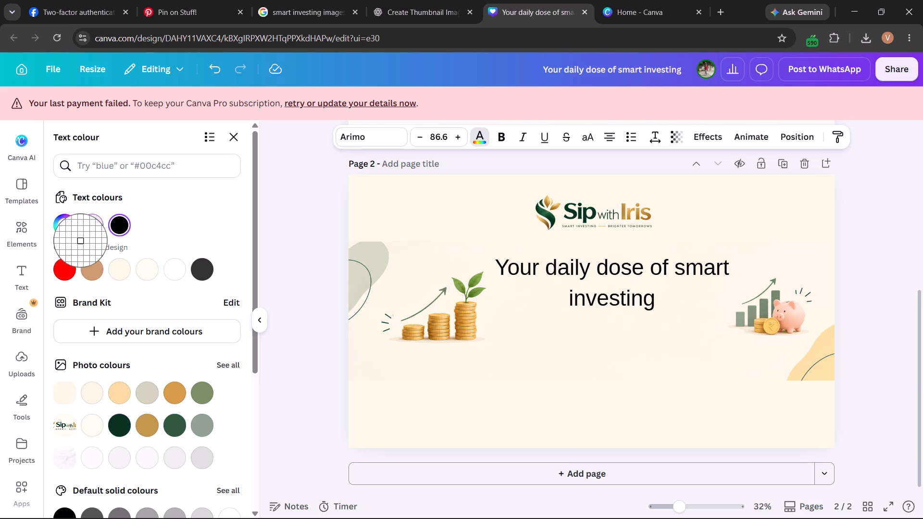
{"action": "left_click", "coordinate": [567, 216]}
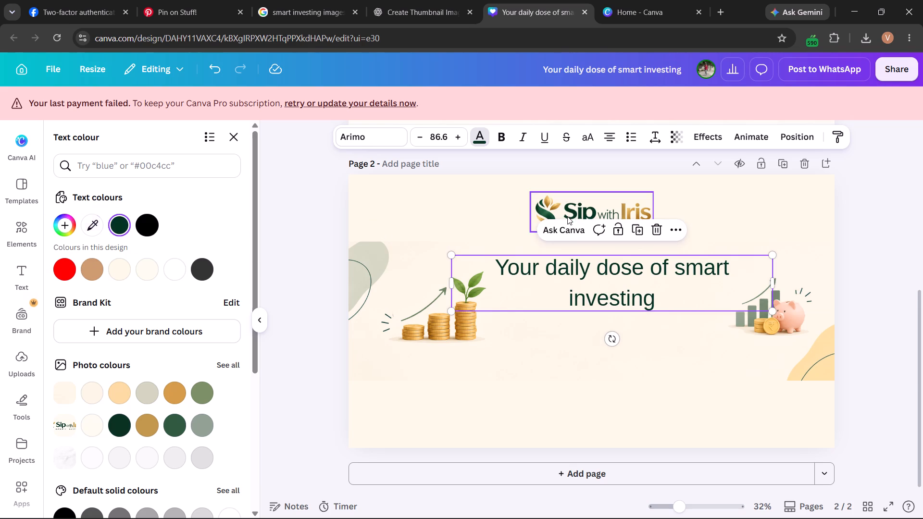
Try Aileron and Agrandir Narrow on the tagline, and settle on the Roca Two font.
{"action": "left_click", "coordinate": [640, 291]}
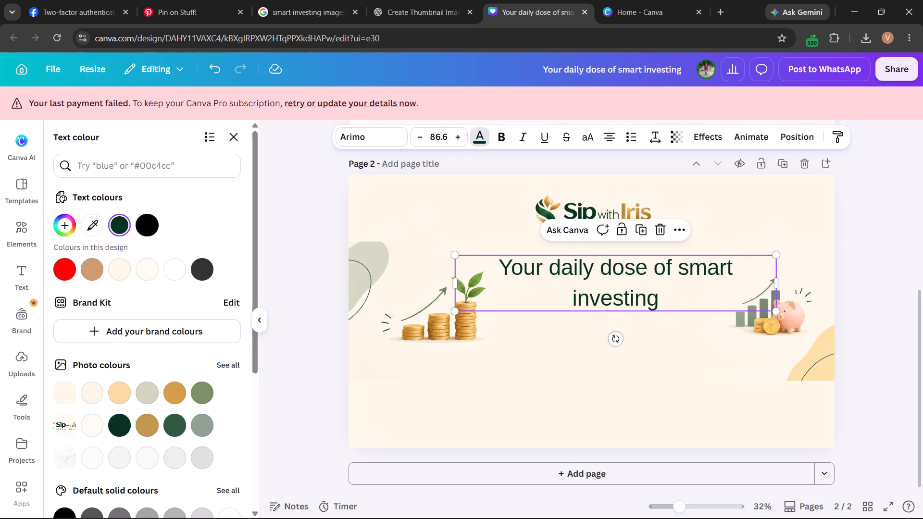
{"action": "left_click", "coordinate": [344, 138]}
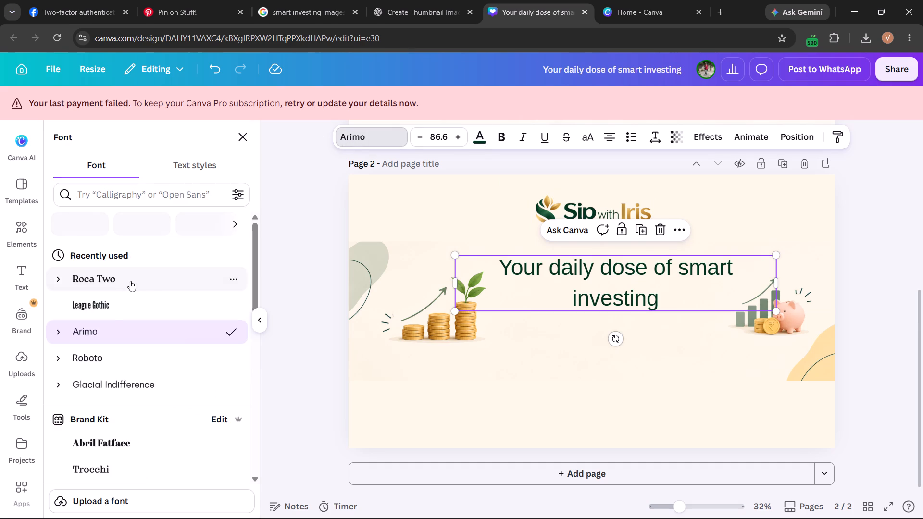
{"action": "left_click", "coordinate": [102, 420]}
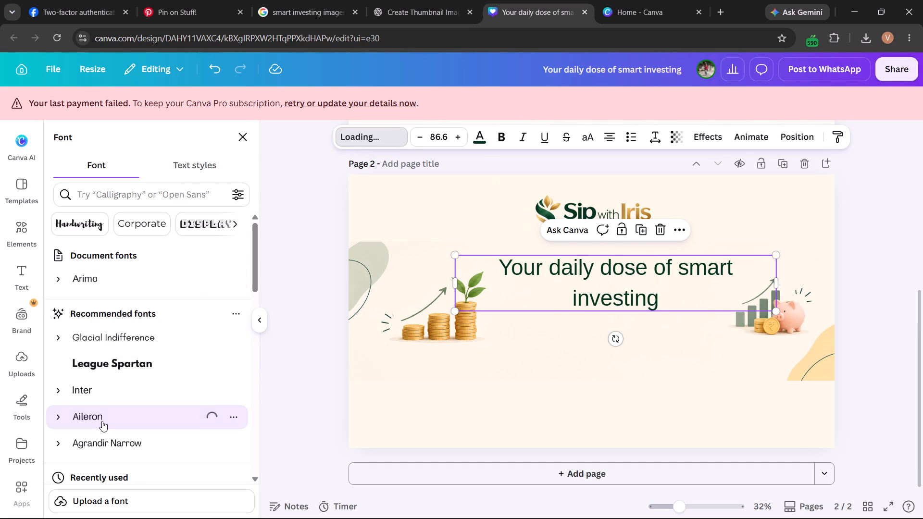
{"action": "scroll", "coordinate": [103, 421], "scroll_direction": "down", "scroll_amount": 1}
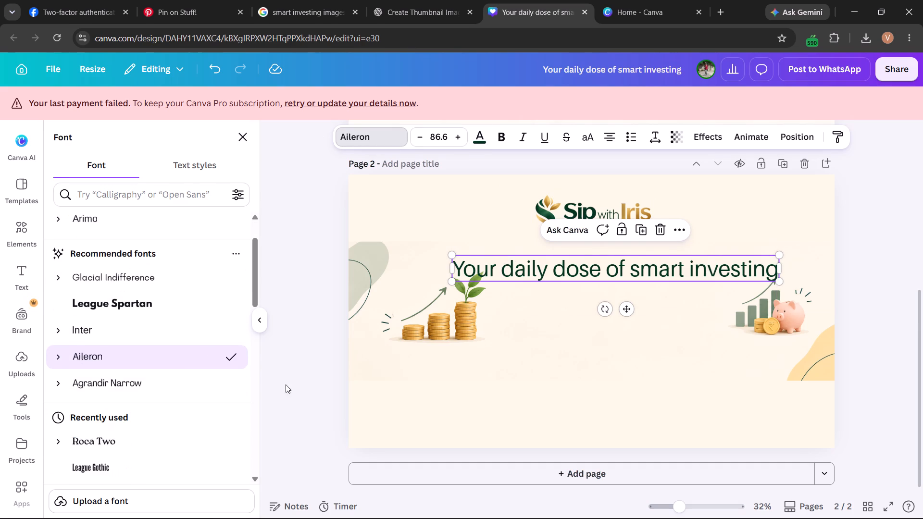
{"action": "left_click", "coordinate": [110, 357]}
{"action": "left_click", "coordinate": [111, 382]}
{"action": "scroll", "coordinate": [111, 381], "scroll_direction": "down", "scroll_amount": 1}
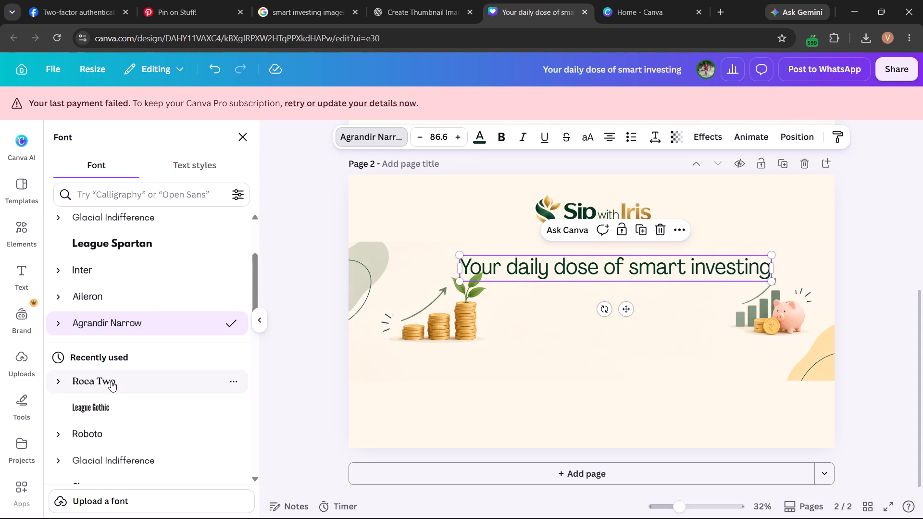
{"action": "left_click", "coordinate": [111, 382]}
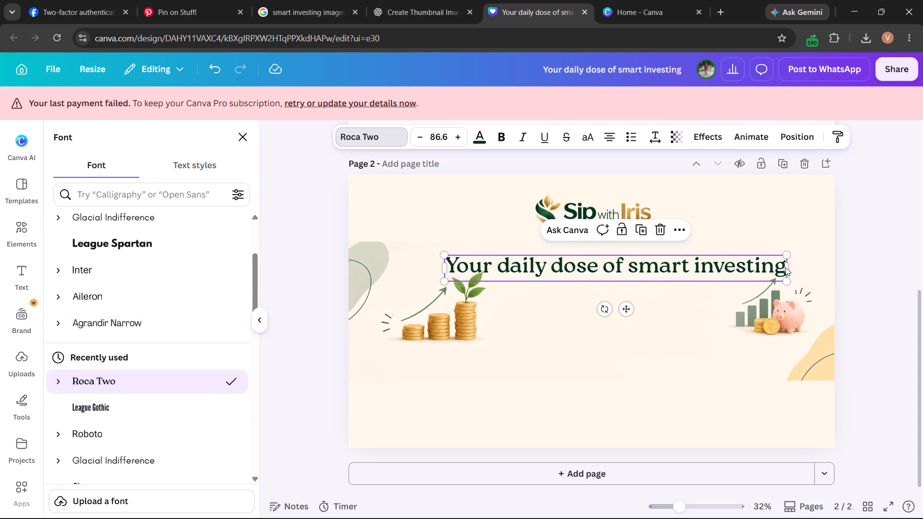
Narrow the tagline's text box to wrap onto two lines and place it between the coin stacks and the piggy bank.
{"action": "left_click_drag", "start_coordinate": [788, 269], "coordinate": [763, 263]}
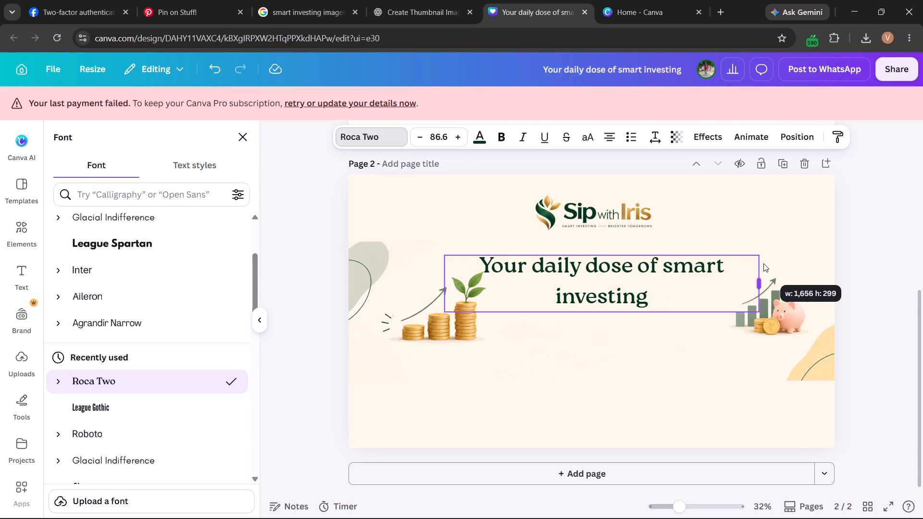
{"action": "left_click_drag", "start_coordinate": [763, 263], "coordinate": [665, 270]}
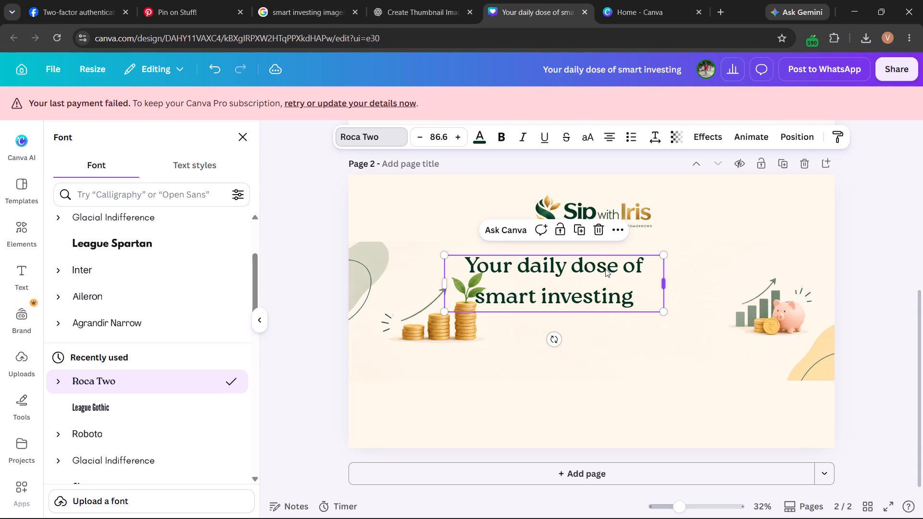
{"action": "left_click_drag", "start_coordinate": [537, 289], "coordinate": [589, 303]}
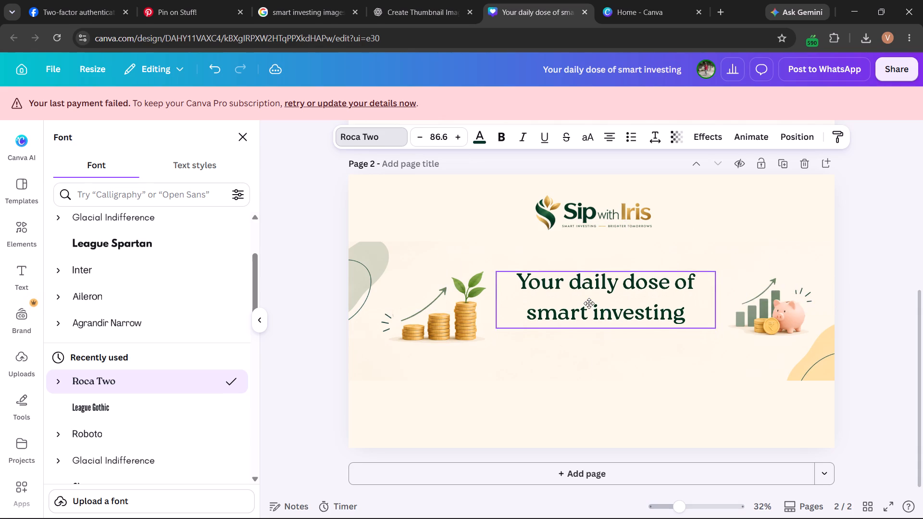
{"action": "left_click_drag", "start_coordinate": [589, 303], "coordinate": [589, 302]}
{"action": "left_click_drag", "start_coordinate": [716, 300], "coordinate": [702, 300]}
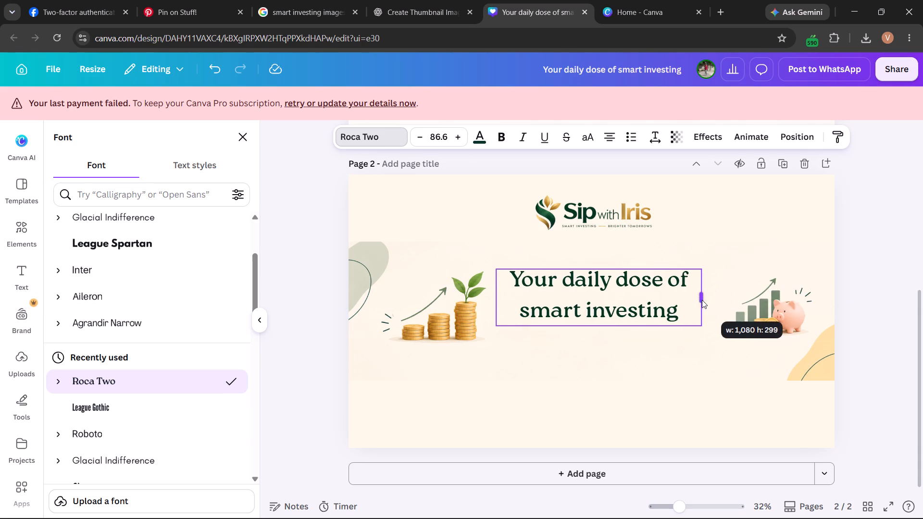
{"action": "left_click_drag", "start_coordinate": [702, 300], "coordinate": [679, 298]}
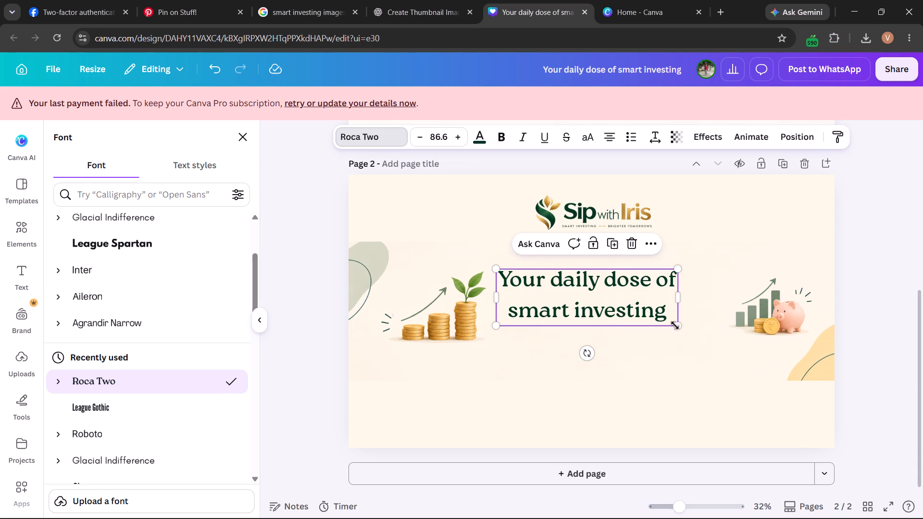
Enlarge the tagline to font size 106 and shift it slightly down between the two illustrations.
{"action": "left_click_drag", "start_coordinate": [678, 327], "coordinate": [722, 331]}
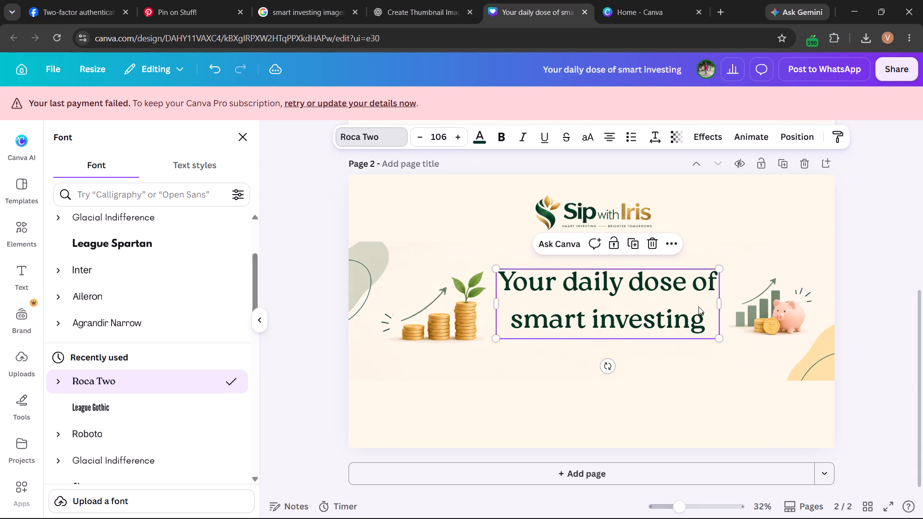
{"action": "left_click_drag", "start_coordinate": [697, 305], "coordinate": [700, 312]}
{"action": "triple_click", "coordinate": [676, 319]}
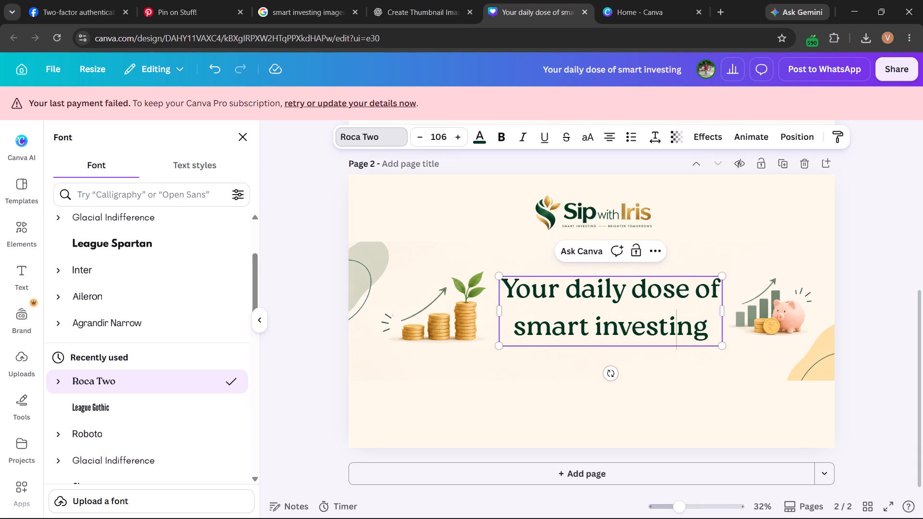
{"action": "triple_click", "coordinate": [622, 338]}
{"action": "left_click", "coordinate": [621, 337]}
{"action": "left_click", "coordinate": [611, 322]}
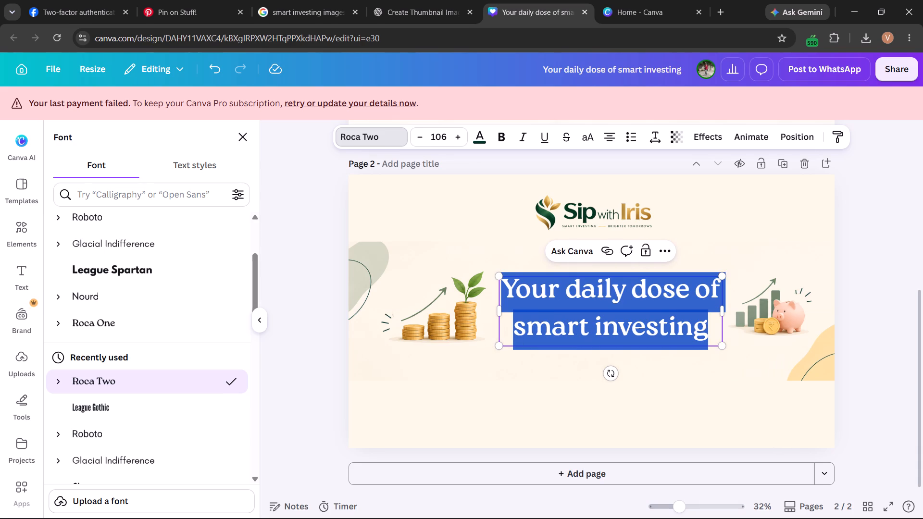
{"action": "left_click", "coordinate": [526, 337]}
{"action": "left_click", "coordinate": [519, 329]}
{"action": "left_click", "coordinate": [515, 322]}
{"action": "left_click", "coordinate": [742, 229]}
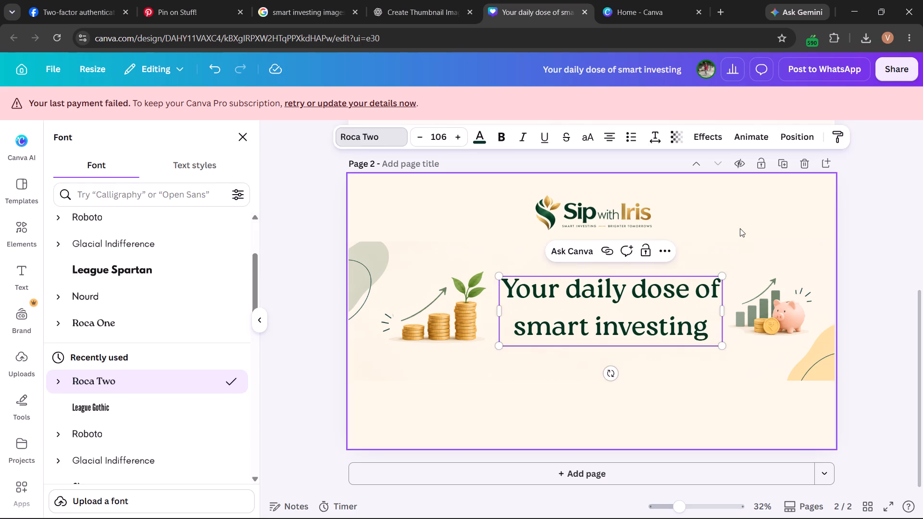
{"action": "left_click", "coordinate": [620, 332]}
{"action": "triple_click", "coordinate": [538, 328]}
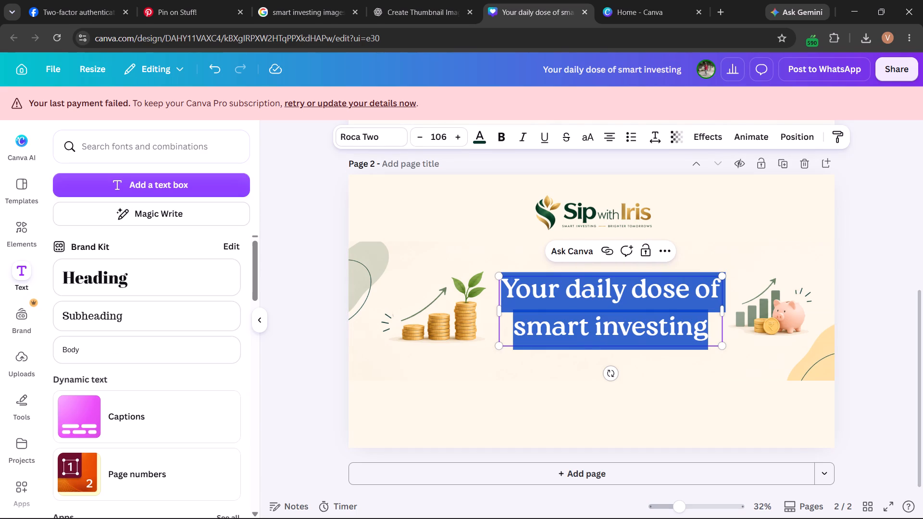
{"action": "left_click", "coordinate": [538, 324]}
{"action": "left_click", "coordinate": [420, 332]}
Apply a gradient text colour to only the words "smart investing" in the tagline.
{"action": "left_click", "coordinate": [545, 335]}
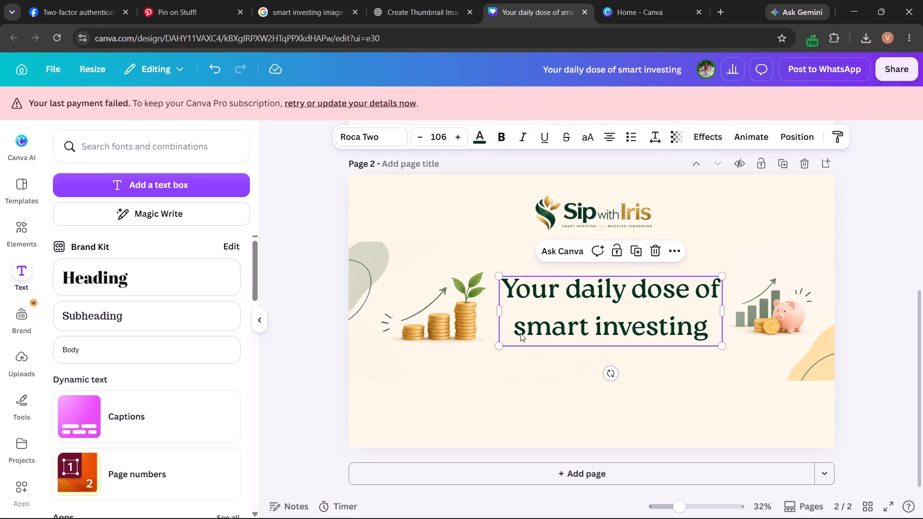
{"action": "left_click", "coordinate": [520, 330]}
{"action": "left_click_drag", "start_coordinate": [518, 328], "coordinate": [725, 328]}
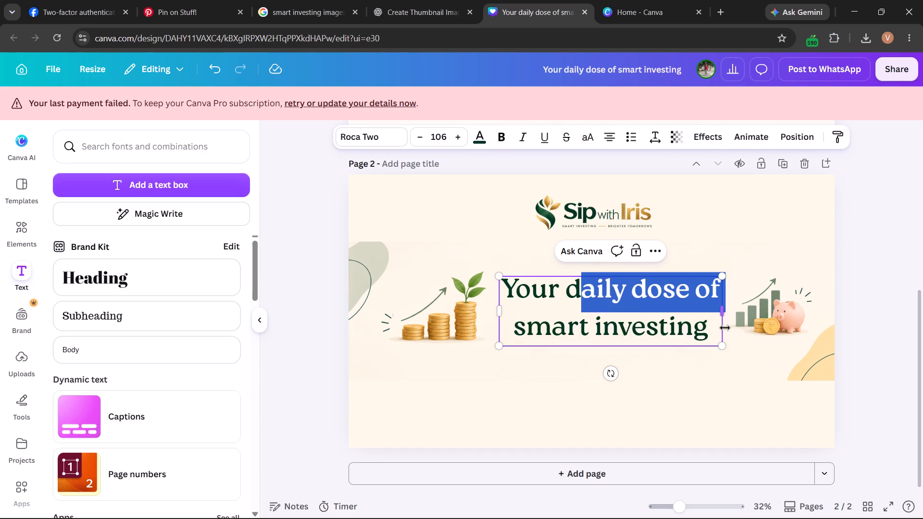
{"action": "left_click_drag", "start_coordinate": [725, 328], "coordinate": [720, 335]}
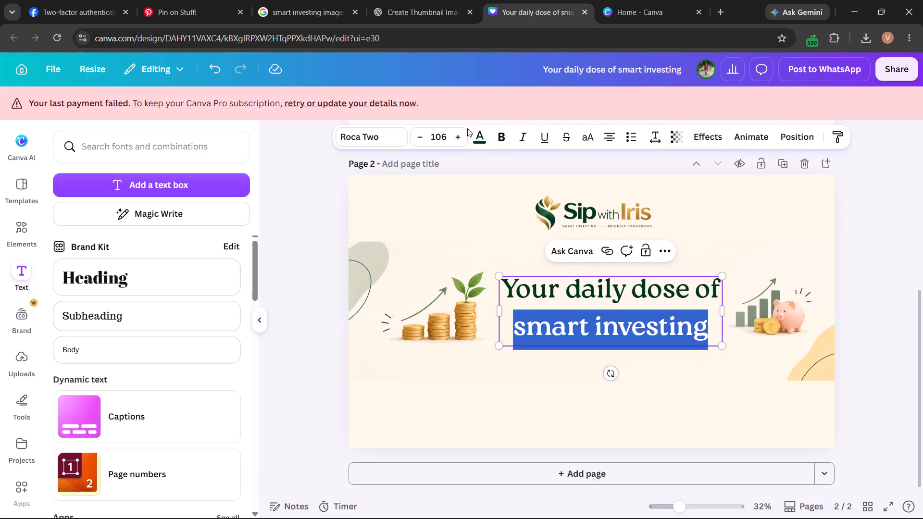
{"action": "left_click", "coordinate": [477, 142]}
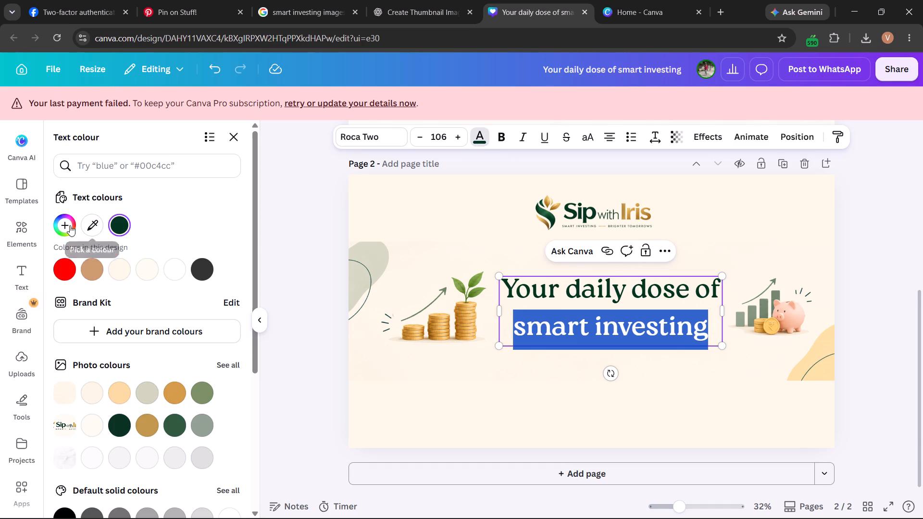
{"action": "left_click", "coordinate": [66, 228]}
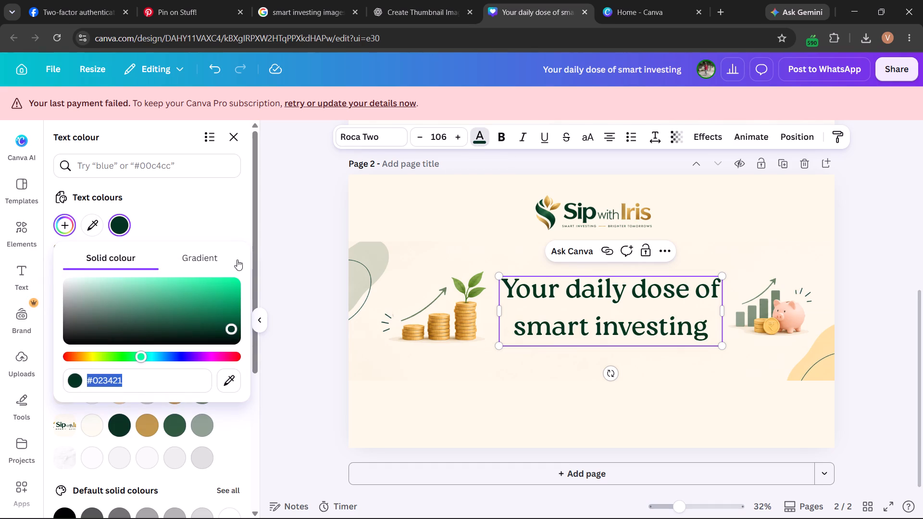
{"action": "left_click", "coordinate": [229, 251]}
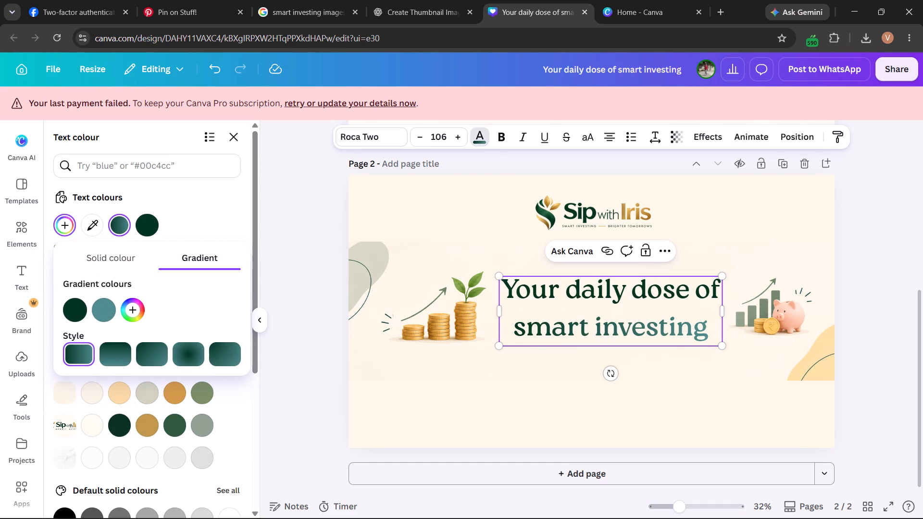
Recolour both gradient stops of "smart investing" with gold tones sampled from the word "Iris" in the logo.
{"action": "left_click", "coordinate": [81, 312]}
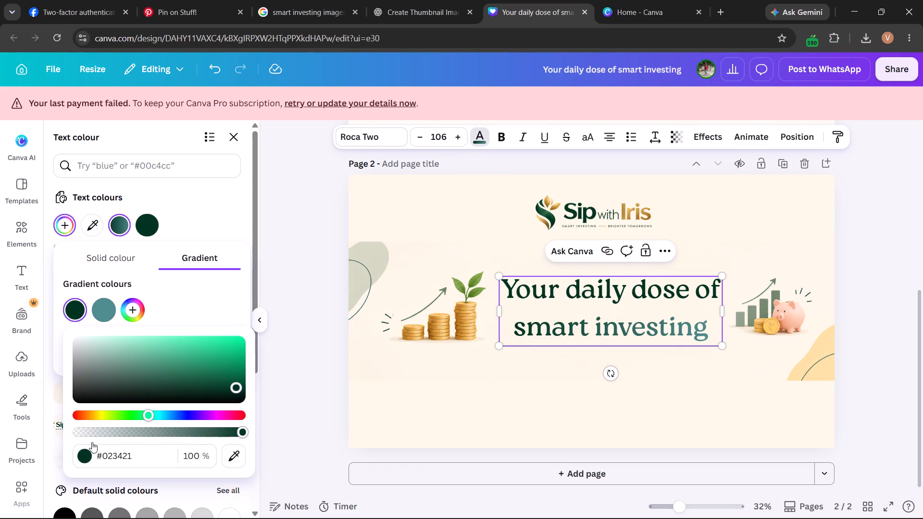
{"action": "left_click", "coordinate": [236, 454]}
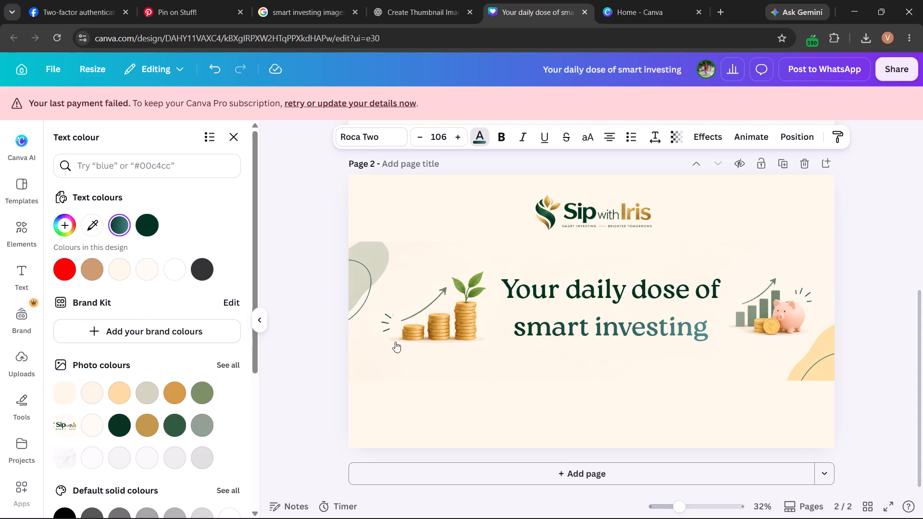
{"action": "left_click", "coordinate": [623, 218]}
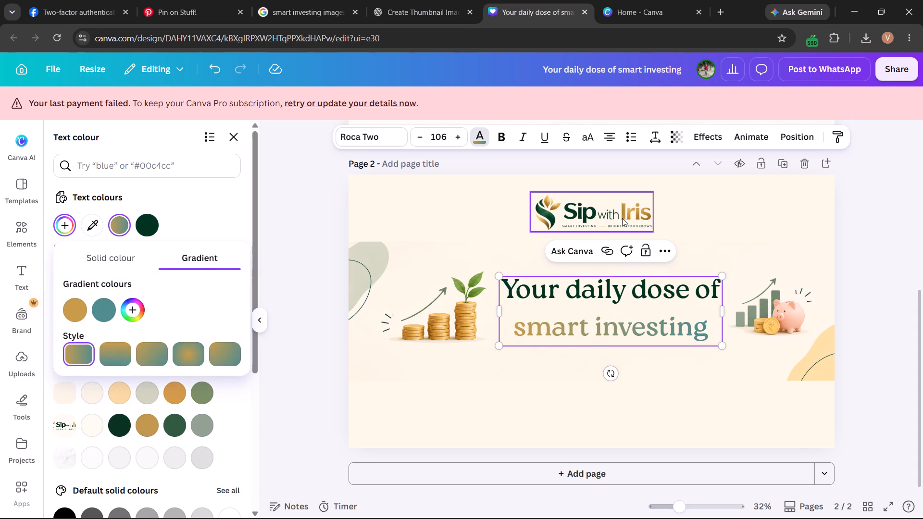
{"action": "left_click", "coordinate": [101, 308]}
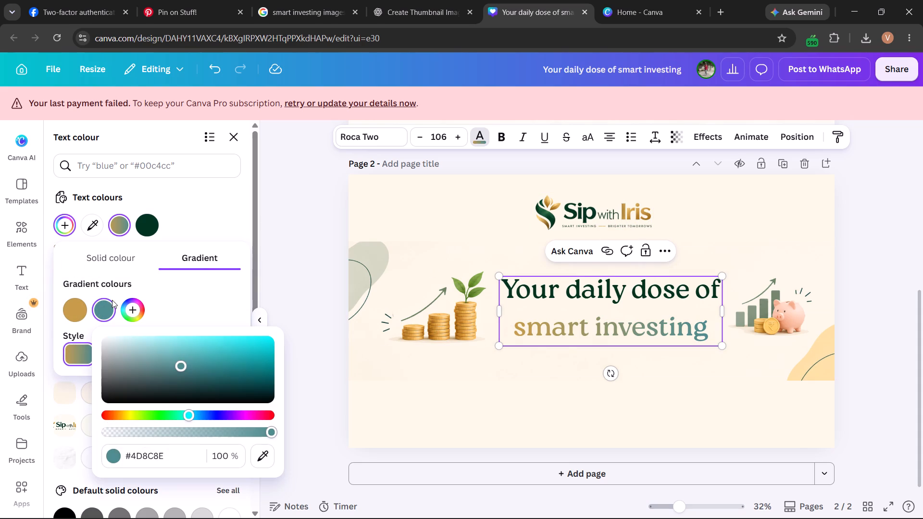
{"action": "left_click", "coordinate": [262, 467]}
{"action": "left_click", "coordinate": [250, 462]}
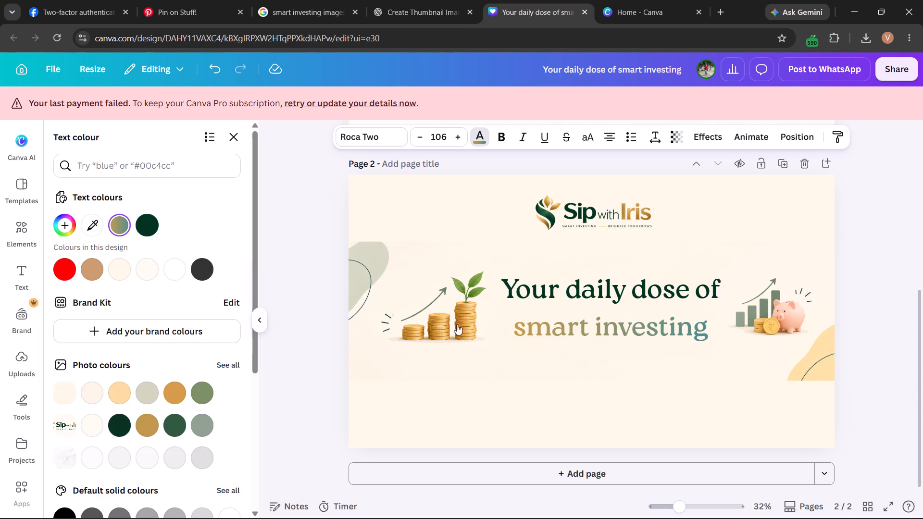
{"action": "left_click", "coordinate": [622, 210]}
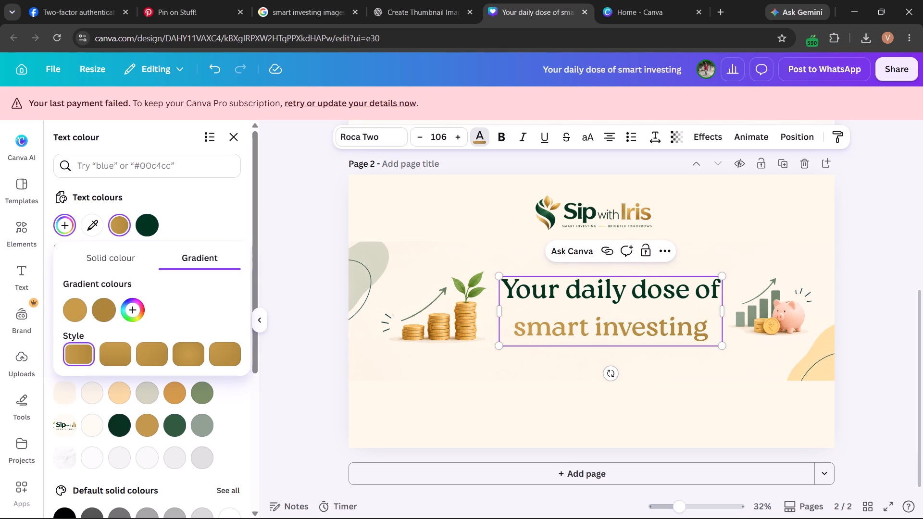
{"action": "left_click", "coordinate": [751, 216]}
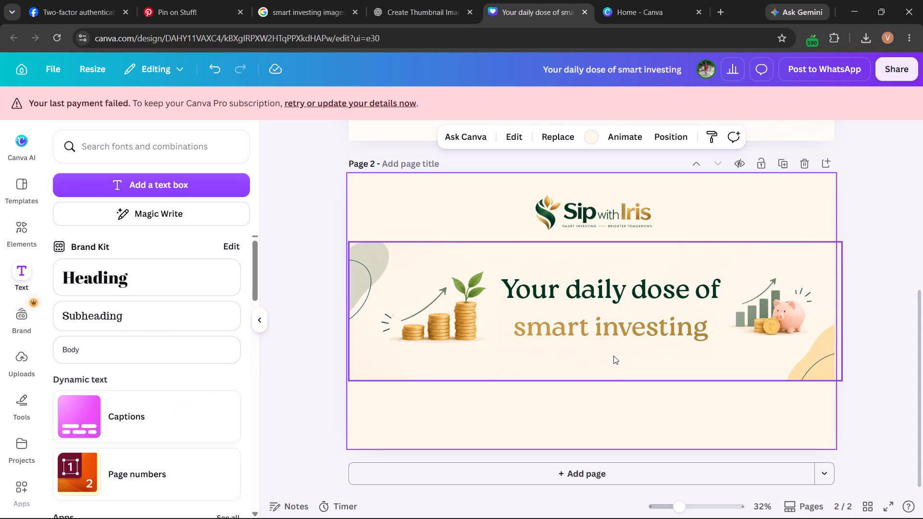
{"action": "left_click", "coordinate": [642, 312]}
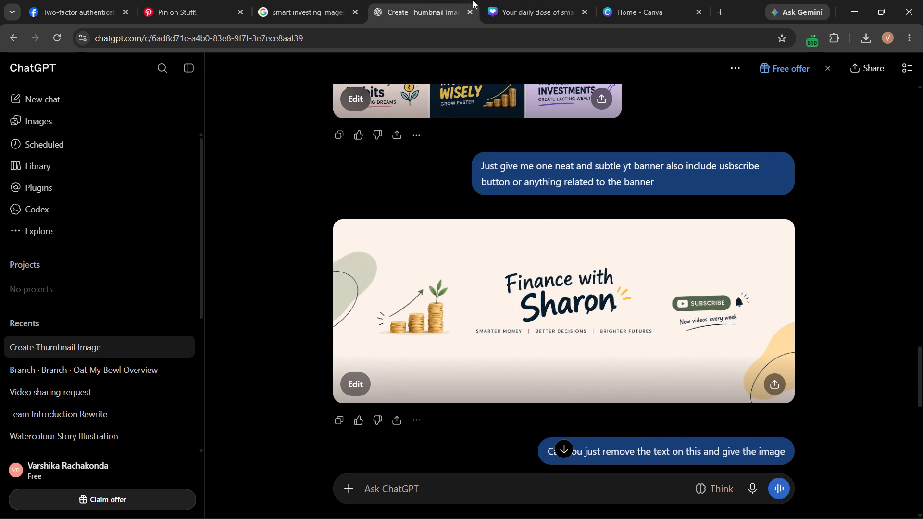
{"action": "left_click", "coordinate": [554, 0]}
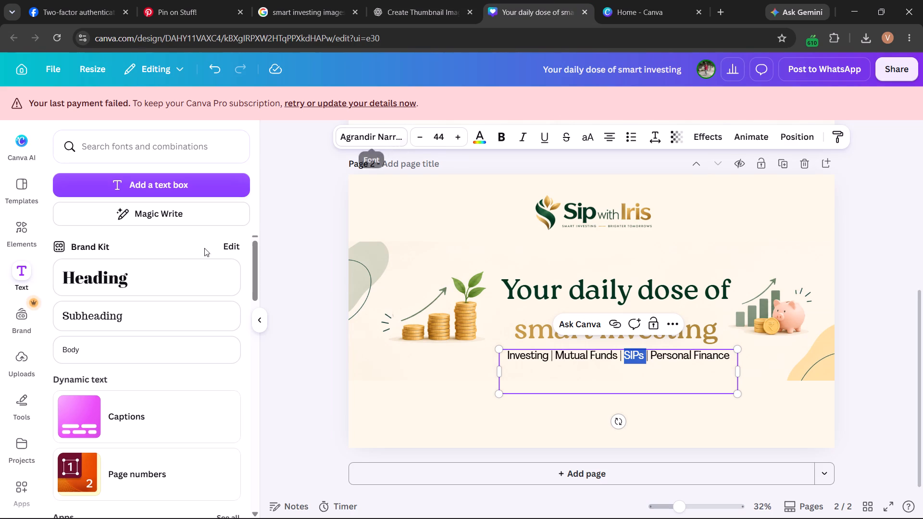
{"action": "left_click", "coordinate": [364, 129]}
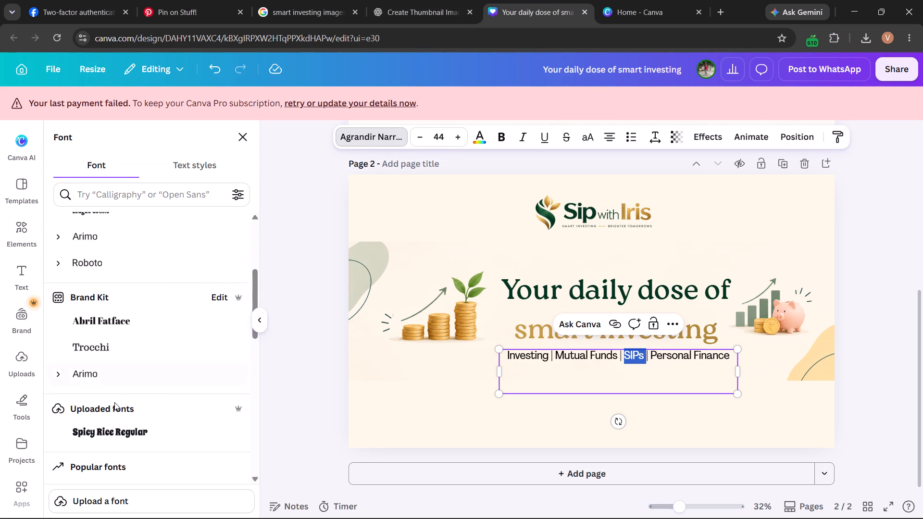
{"action": "left_click", "coordinate": [139, 374]}
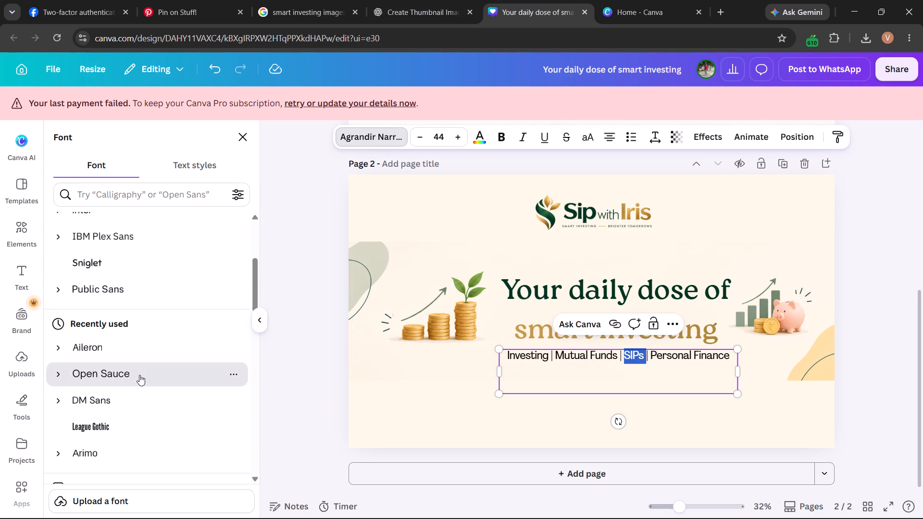
{"action": "scroll", "coordinate": [139, 375], "scroll_direction": "down", "scroll_amount": 1}
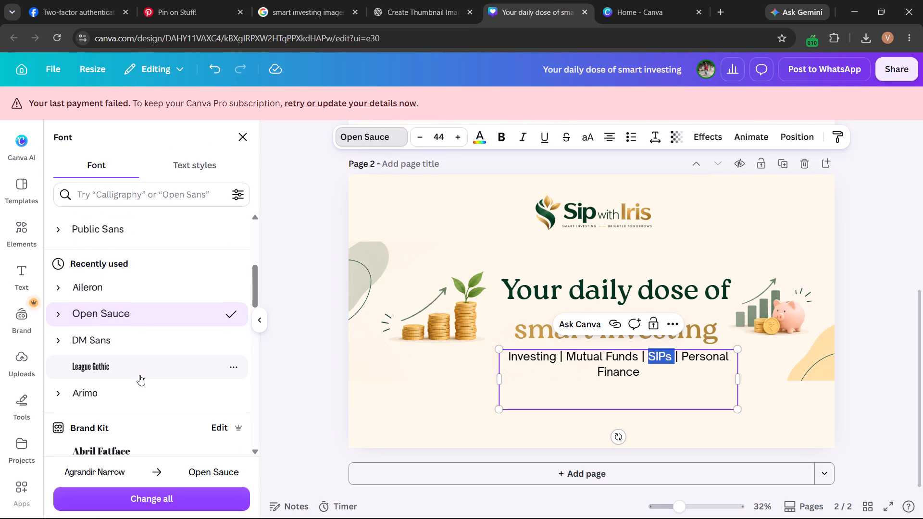
{"action": "left_click", "coordinate": [146, 385]}
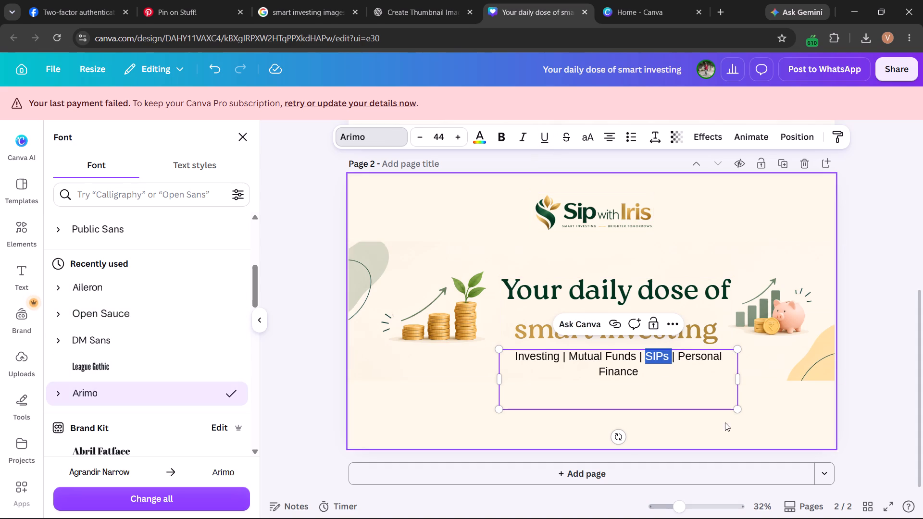
Scale the subtagline down to font size 38.9 on one line and delete the empty lines below it.
{"action": "left_click_drag", "start_coordinate": [738, 407], "coordinate": [713, 389]}
{"action": "left_click_drag", "start_coordinate": [711, 375], "coordinate": [733, 371]}
{"action": "triple_click", "coordinate": [645, 365]}
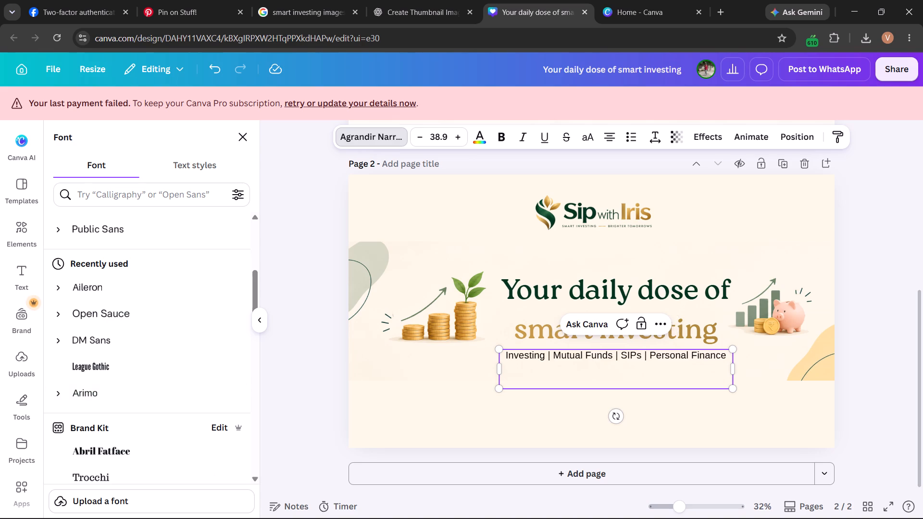
{"action": "left_click", "coordinate": [639, 375]}
{"action": "key", "text": "BackSpace"}
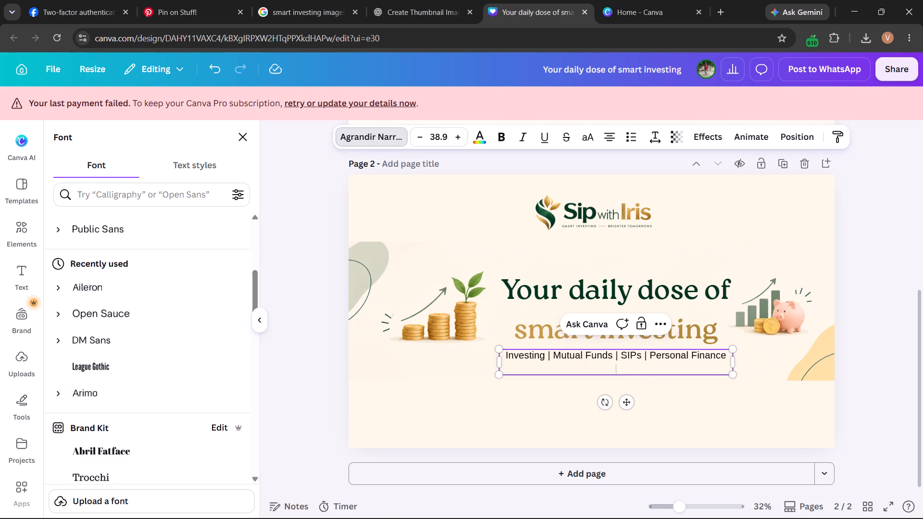
{"action": "key", "text": "BackSpace"}
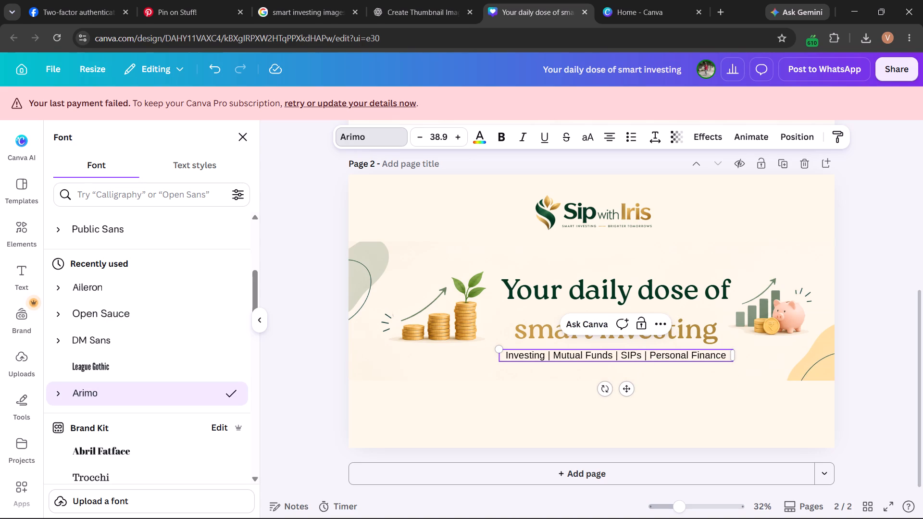
Set the subtagline's letter spacing to 73 and widen its text box to fit the text on one line.
{"action": "left_click", "coordinate": [658, 145]}
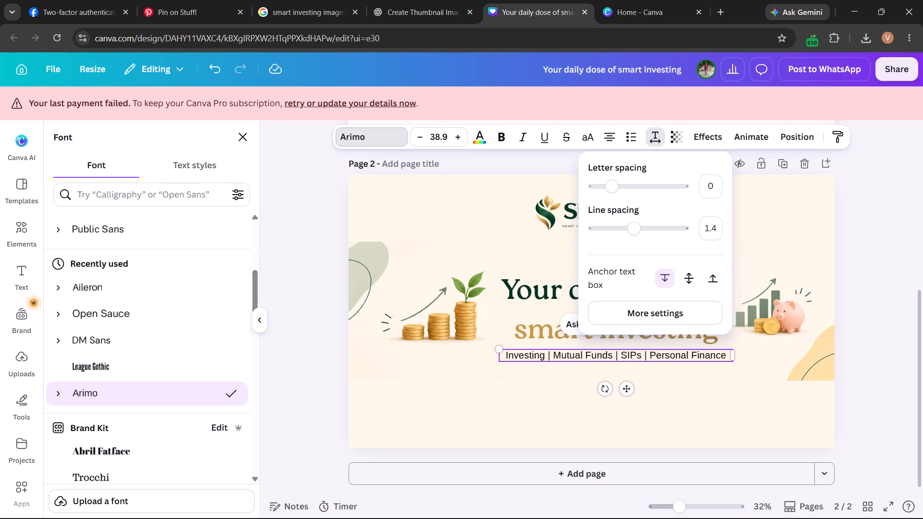
{"action": "left_click_drag", "start_coordinate": [612, 189], "coordinate": [604, 189]}
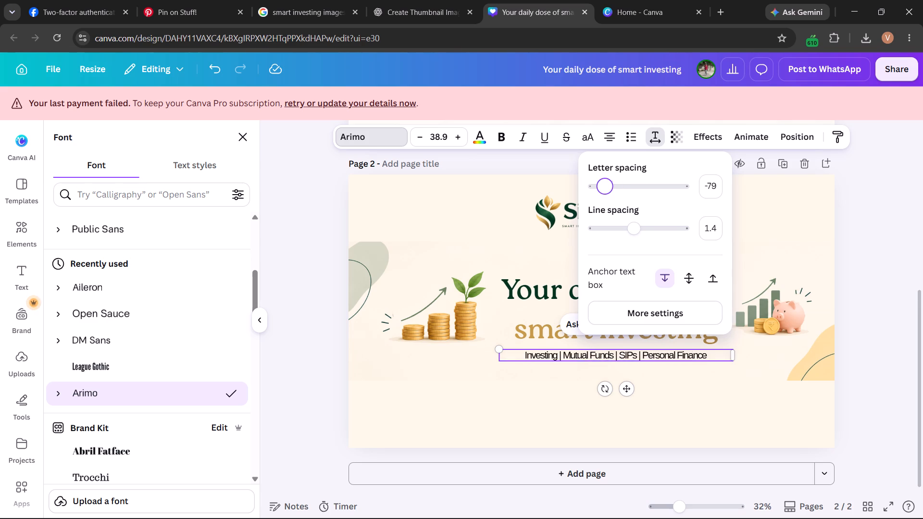
{"action": "left_click_drag", "start_coordinate": [604, 189], "coordinate": [616, 196]}
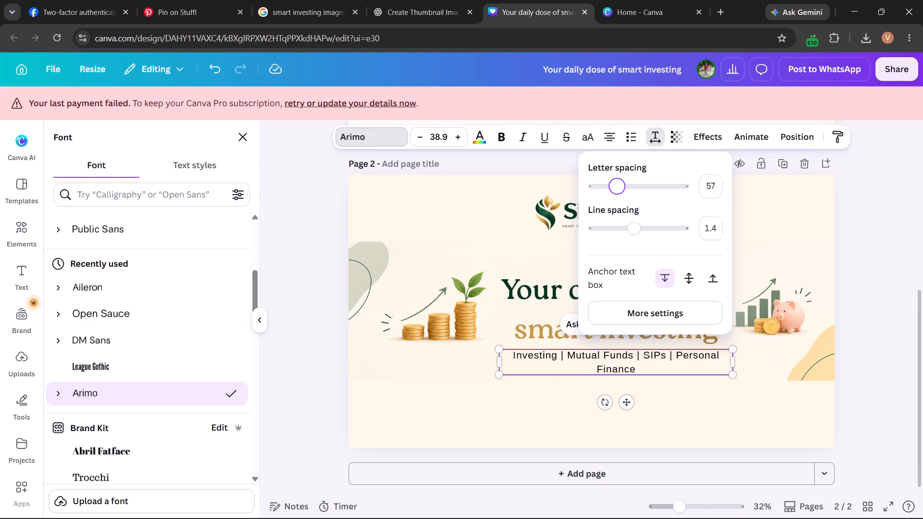
{"action": "left_click_drag", "start_coordinate": [616, 196], "coordinate": [618, 198]}
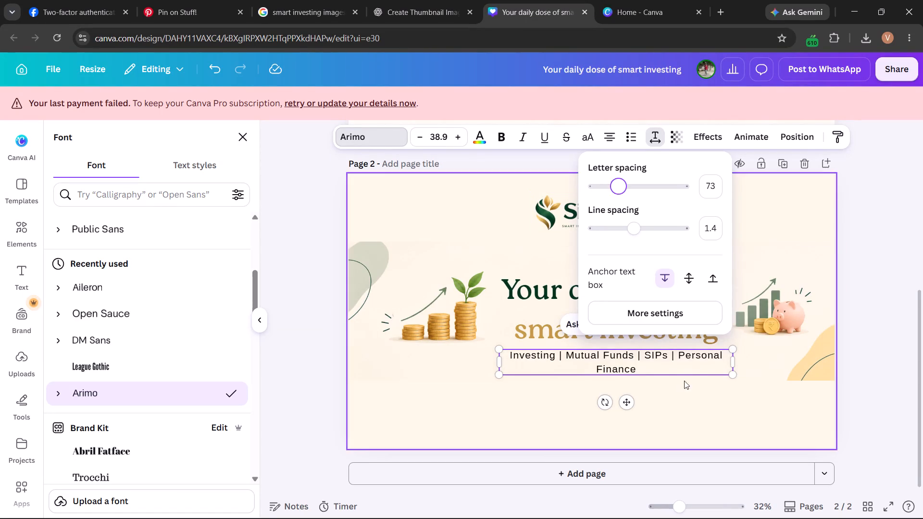
{"action": "left_click_drag", "start_coordinate": [733, 362], "coordinate": [756, 362]}
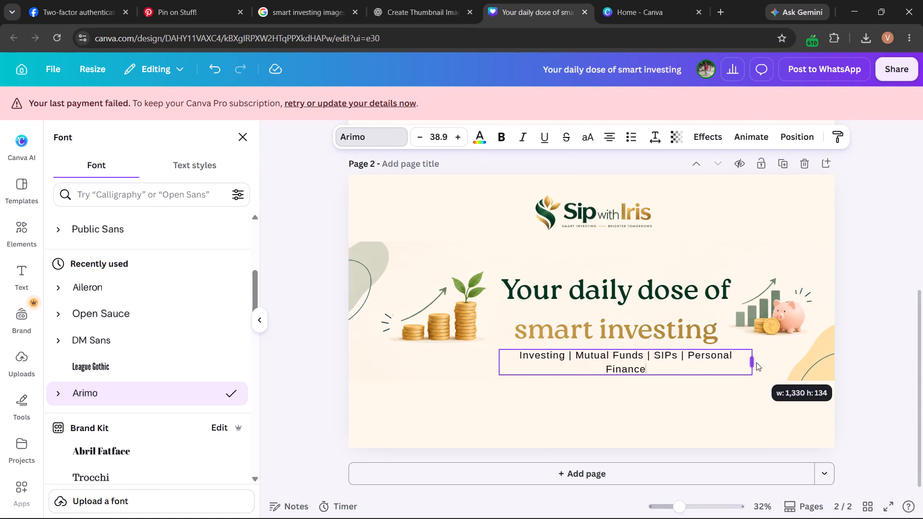
{"action": "left_click_drag", "start_coordinate": [756, 362], "coordinate": [760, 359]}
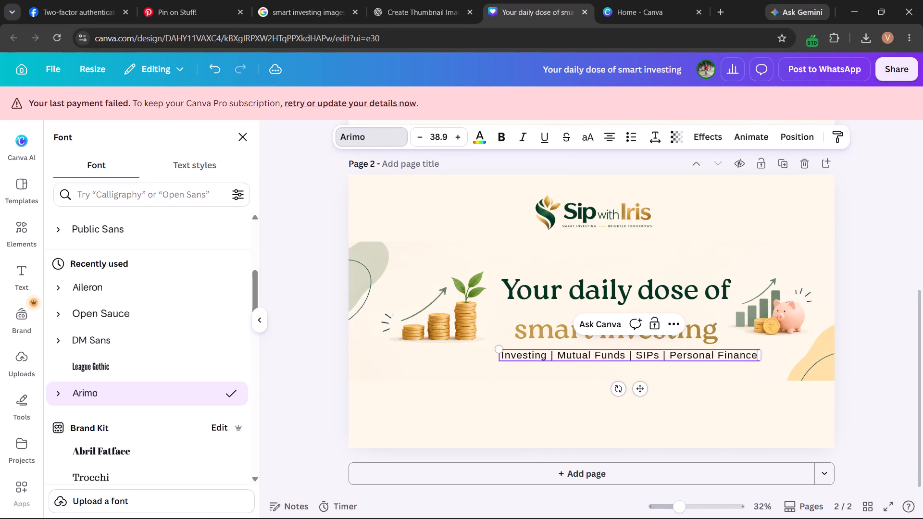
Centre the subtagline horizontally beneath the "Your daily dose of smart investing" tagline.
{"action": "left_click_drag", "start_coordinate": [636, 388], "coordinate": [633, 390]}
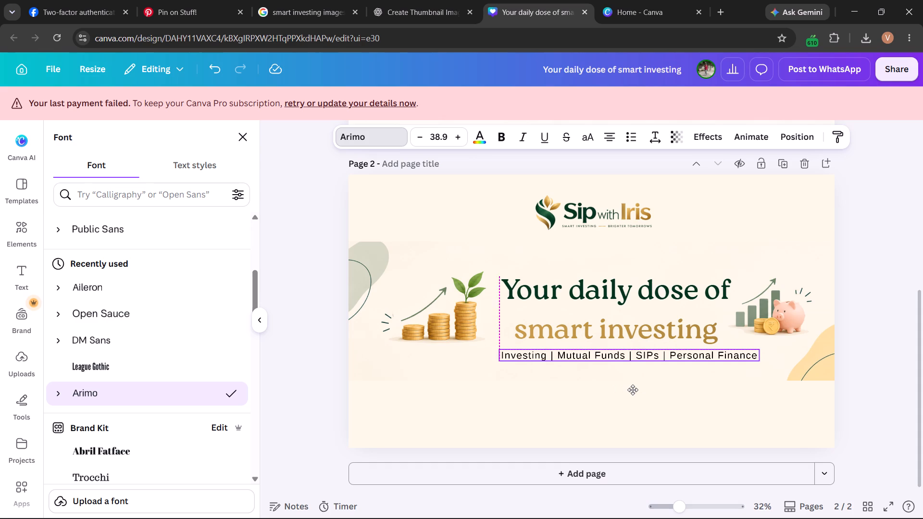
{"action": "left_click_drag", "start_coordinate": [633, 390], "coordinate": [624, 390]}
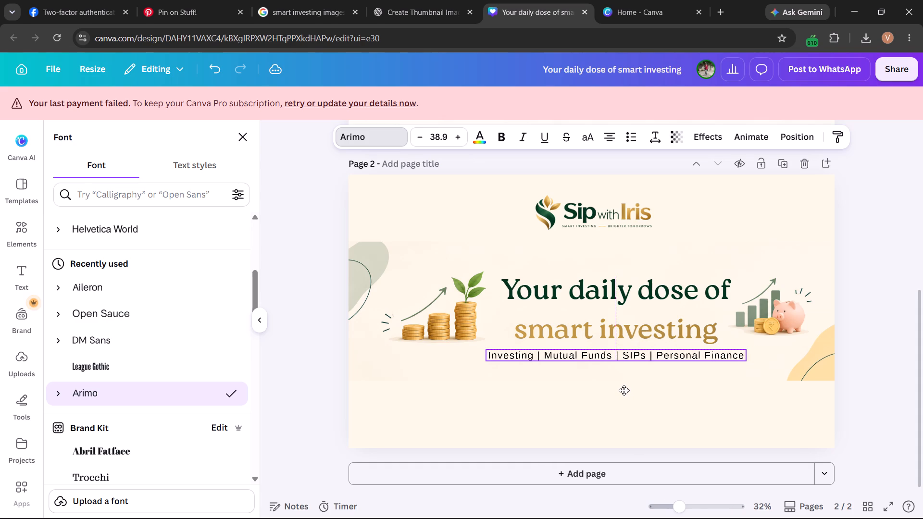
{"action": "left_click_drag", "start_coordinate": [624, 390], "coordinate": [624, 391]}
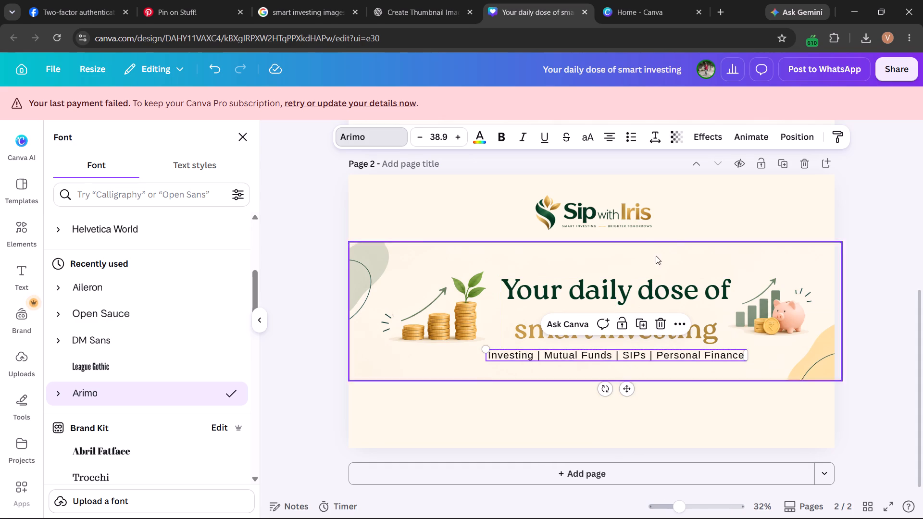
{"action": "left_click", "coordinate": [899, 269]}
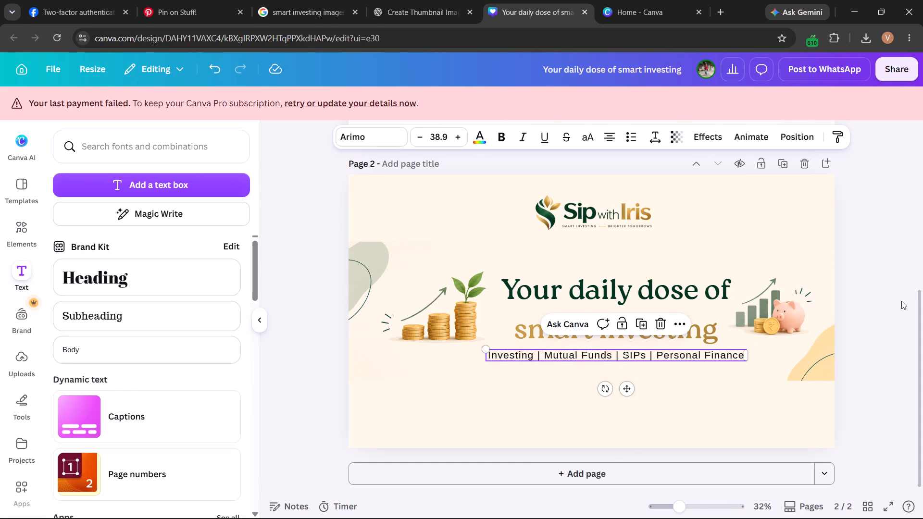
{"action": "left_click", "coordinate": [901, 305]}
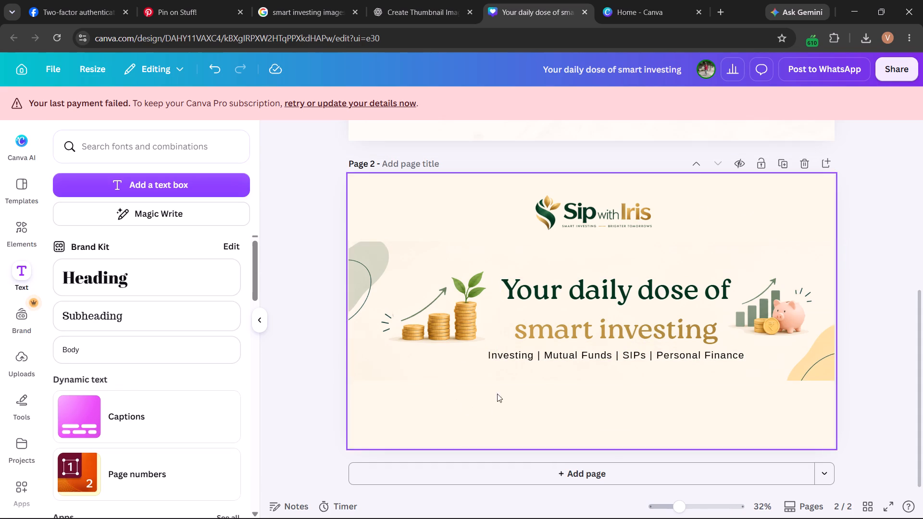
Nudge the background artwork with the coins and piggy bank slightly down on page 2.
{"action": "left_click", "coordinate": [588, 368]}
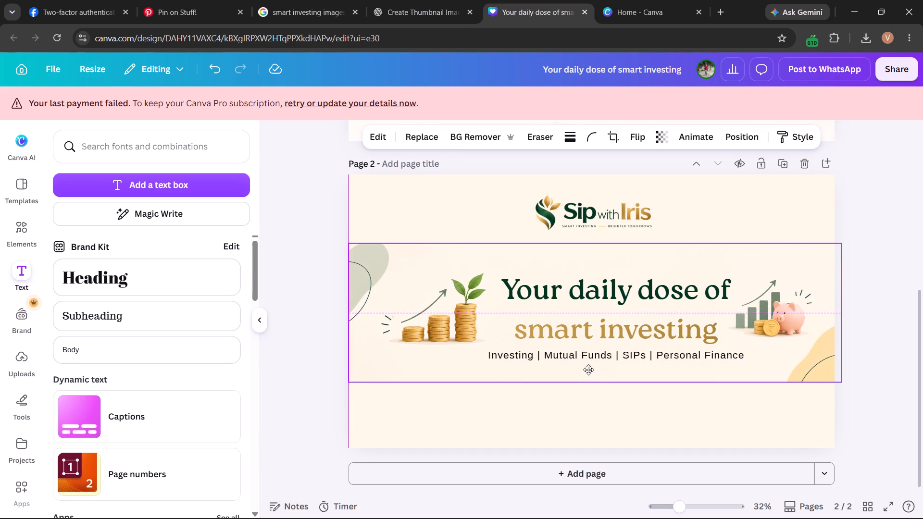
{"action": "left_click", "coordinate": [592, 428]}
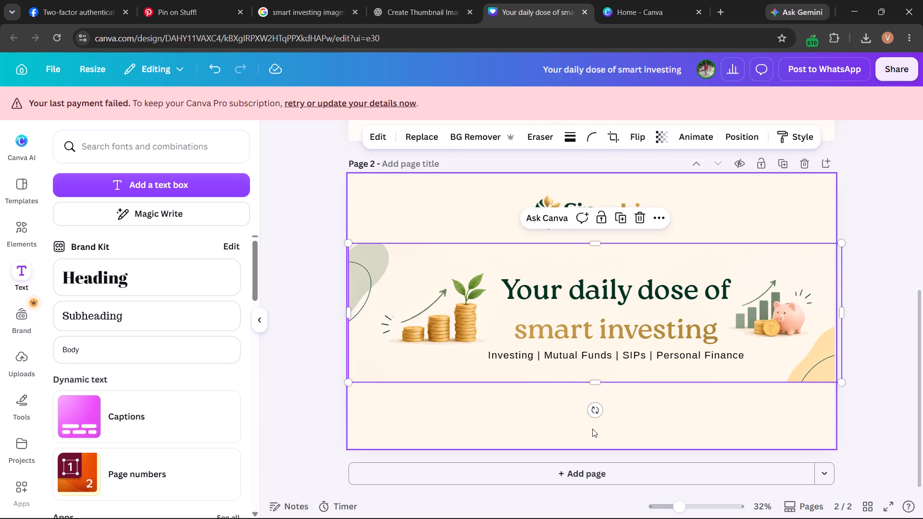
{"action": "left_click", "coordinate": [898, 407]}
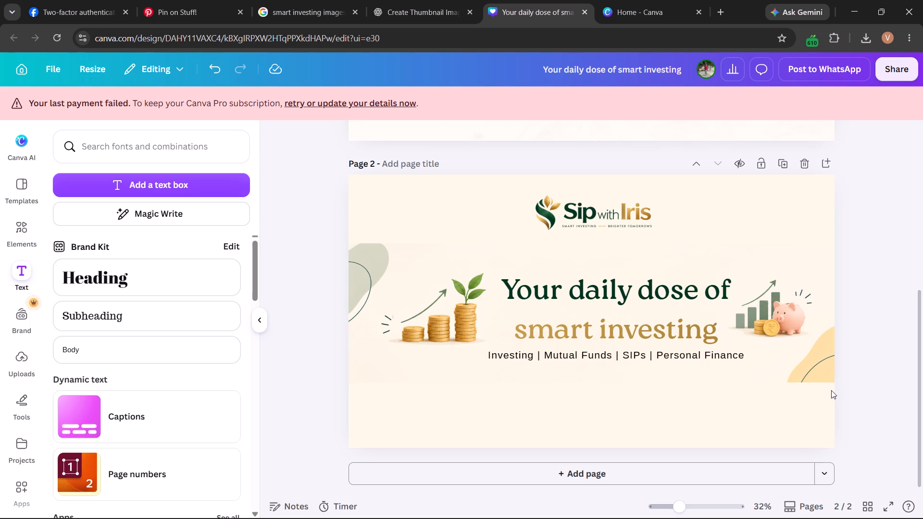
{"action": "left_click", "coordinate": [821, 378]}
{"action": "left_click", "coordinate": [857, 381]}
{"action": "left_click", "coordinate": [903, 55]}
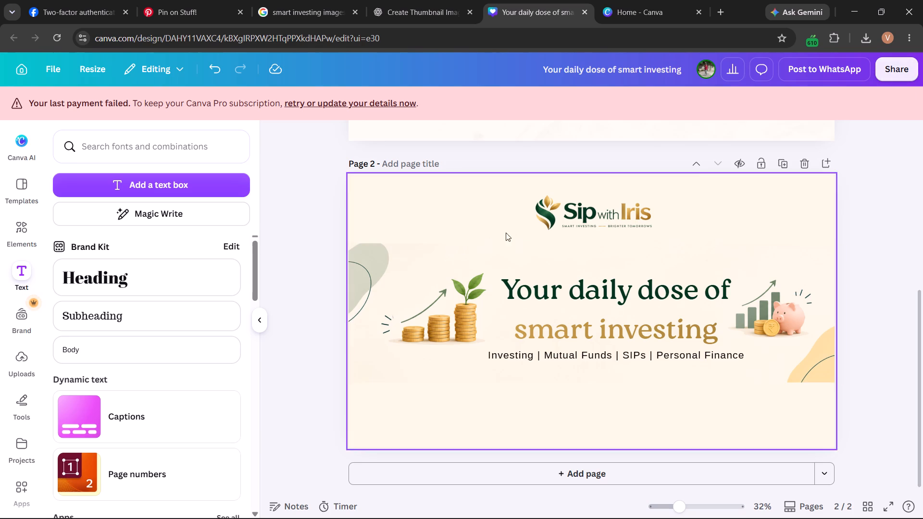
Enlarge the Sip with Iris logo slightly and recentre it above the tagline.
{"action": "left_click", "coordinate": [576, 215]}
{"action": "left_click_drag", "start_coordinate": [651, 236], "coordinate": [661, 241]}
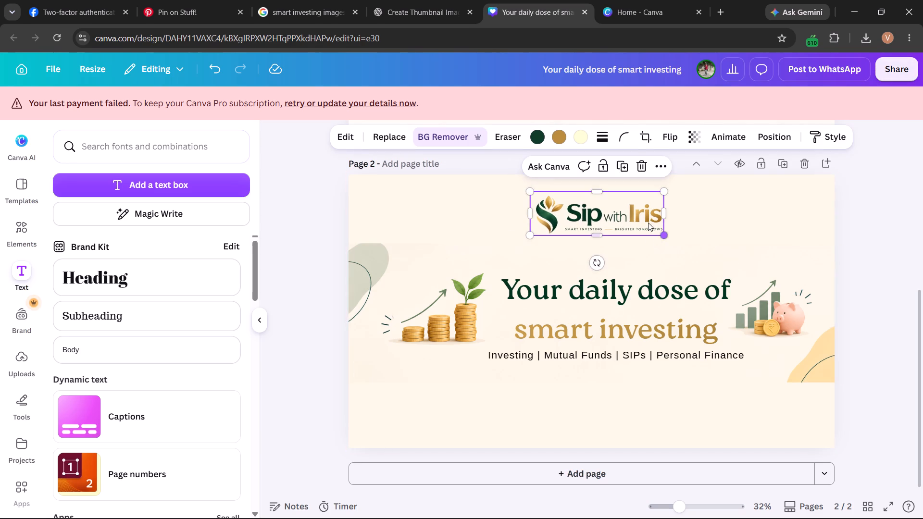
{"action": "left_click_drag", "start_coordinate": [643, 219], "coordinate": [637, 222]}
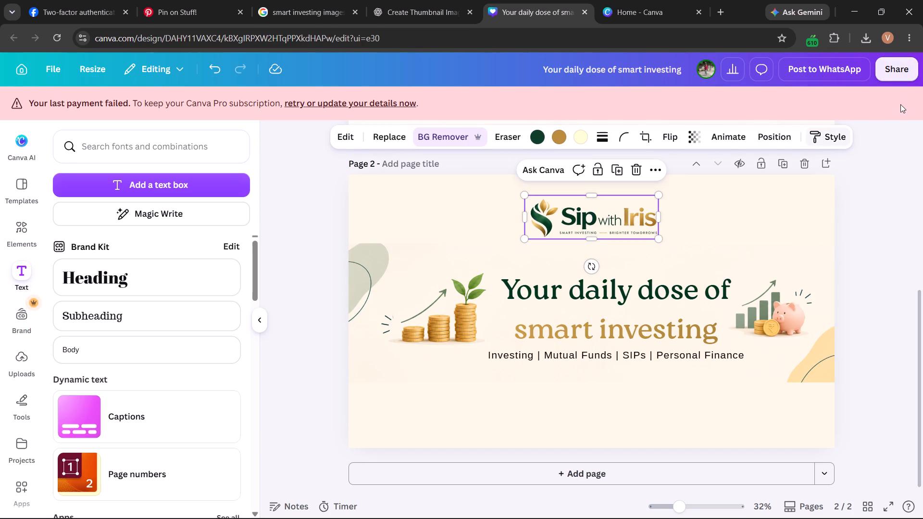
{"action": "left_click", "coordinate": [910, 67]}
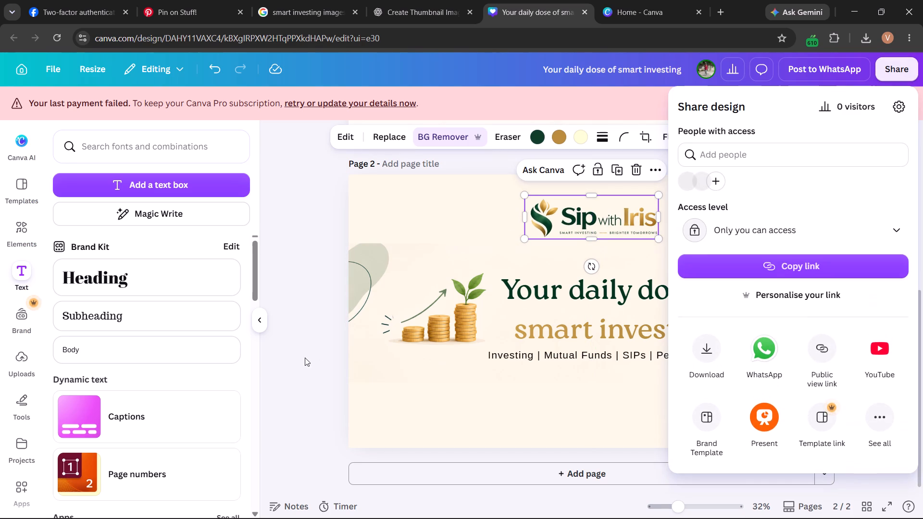
{"action": "left_click", "coordinate": [303, 357]}
Move the subtagline slightly down to leave more space below the tagline, keeping it centred.
{"action": "left_click_drag", "start_coordinate": [616, 359], "coordinate": [616, 361]}
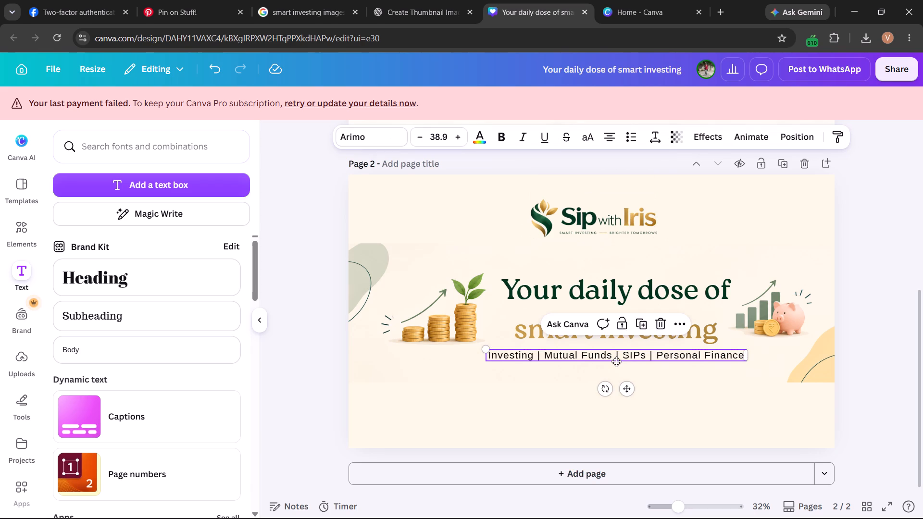
{"action": "left_click_drag", "start_coordinate": [616, 361], "coordinate": [617, 367]}
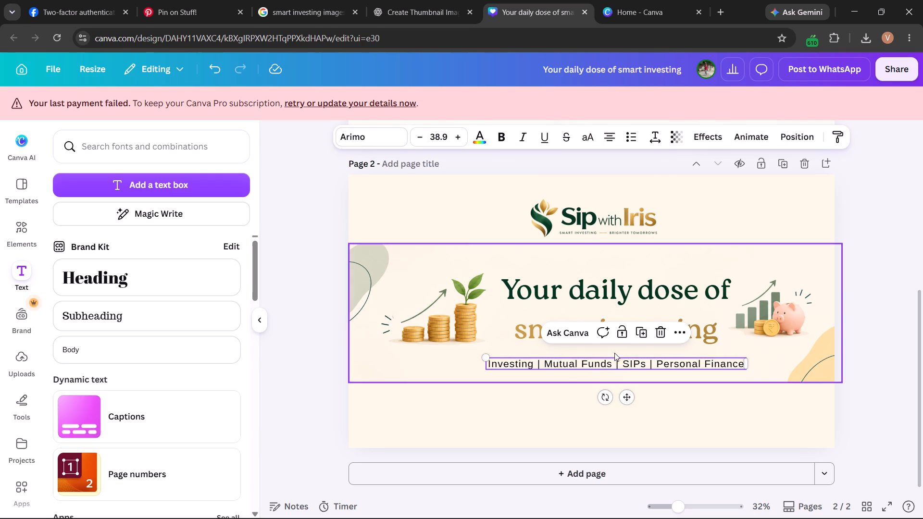
{"action": "left_click", "coordinate": [866, 257]}
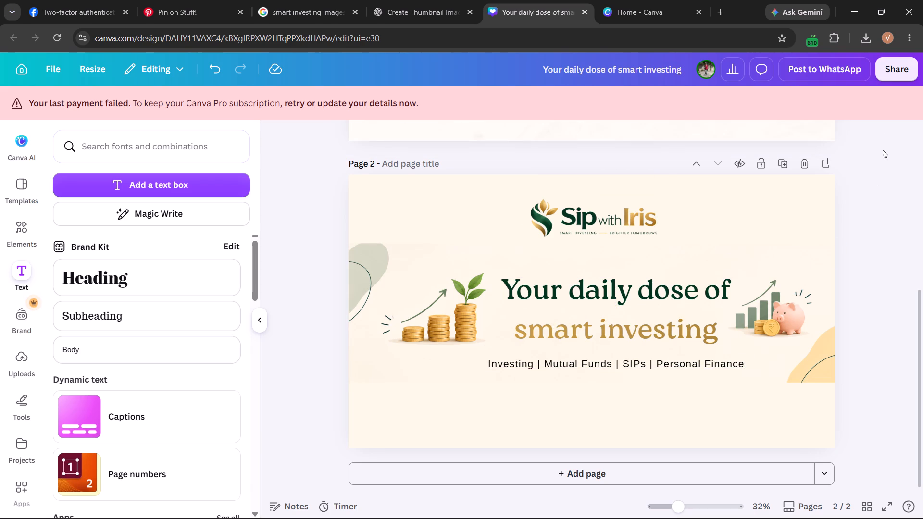
Download only page 2 of the design as a PNG.
{"action": "left_click", "coordinate": [889, 60]}
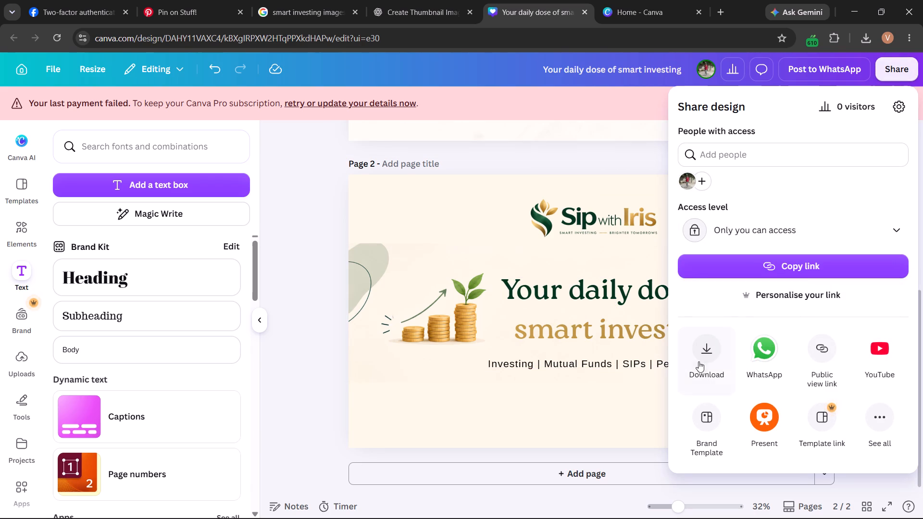
{"action": "left_click", "coordinate": [698, 363]}
{"action": "left_click", "coordinate": [797, 350]}
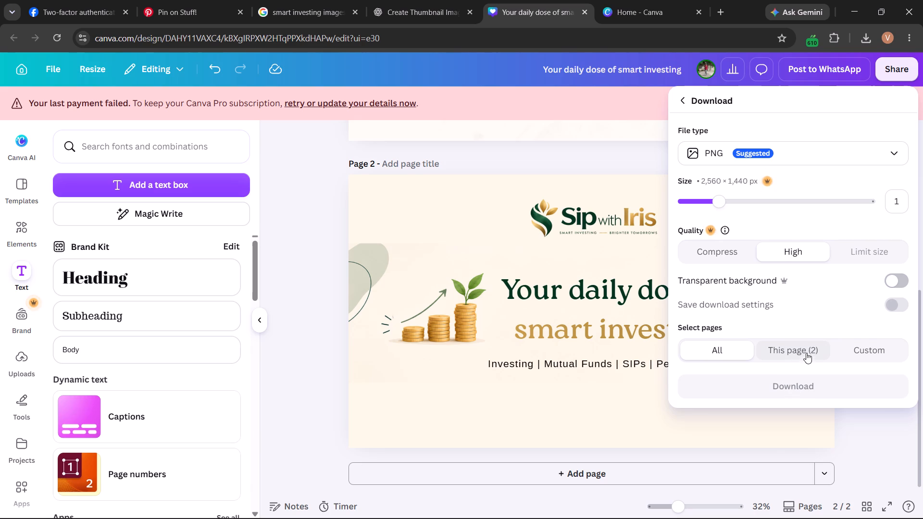
{"action": "left_click", "coordinate": [785, 386]}
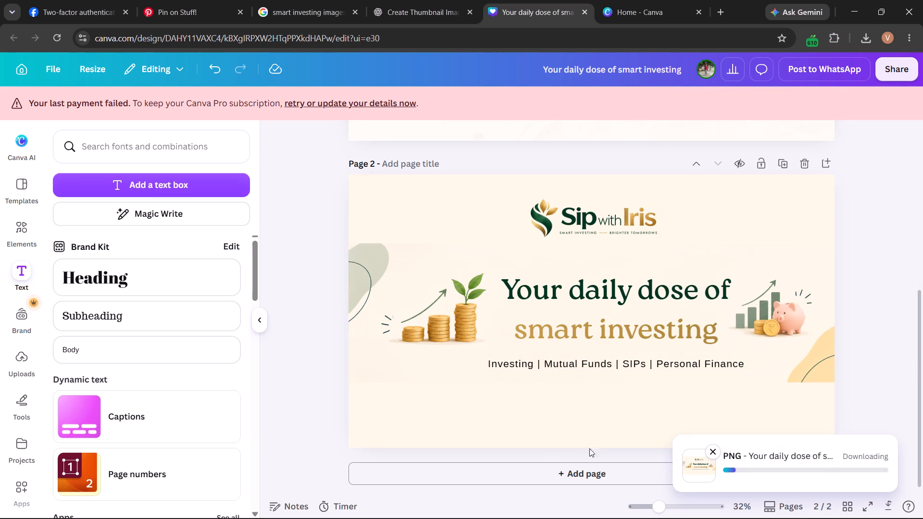
Duplicate page 2 of the design, the finished banner, as a new page 3.
{"action": "left_click", "coordinate": [782, 173]}
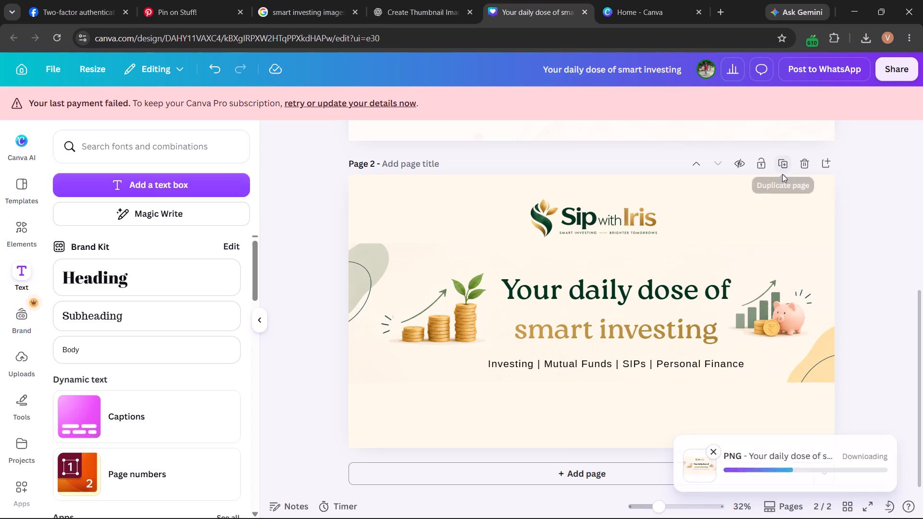
{"action": "left_click", "coordinate": [781, 160]}
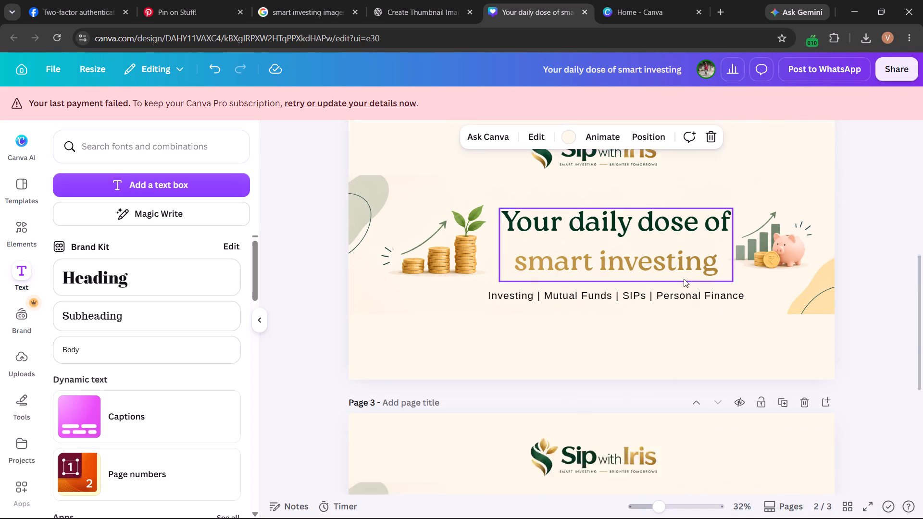
Move the red Subscribe button graphic from page 1 onto page 2, into the empty area below the subtagline.
{"action": "scroll", "coordinate": [547, 362], "scroll_direction": "up", "scroll_amount": 5}
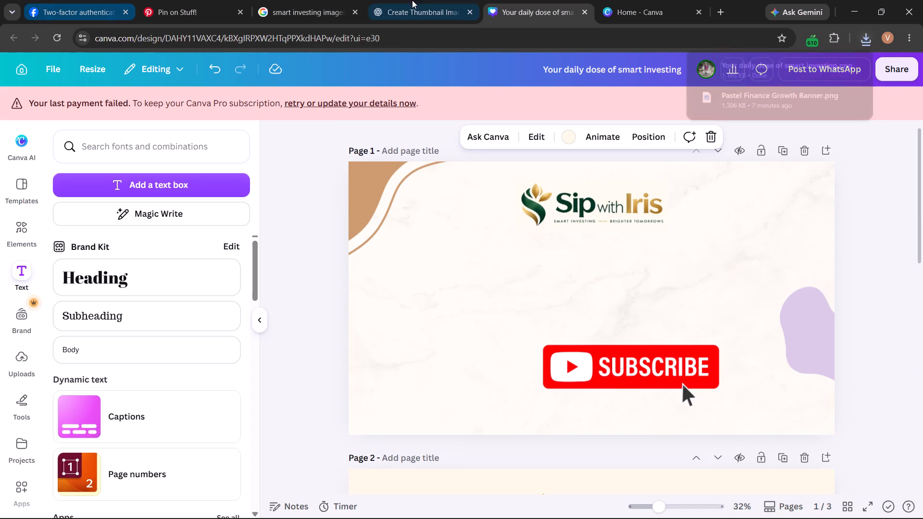
{"action": "scroll", "coordinate": [527, 446], "scroll_direction": "down", "scroll_amount": 5}
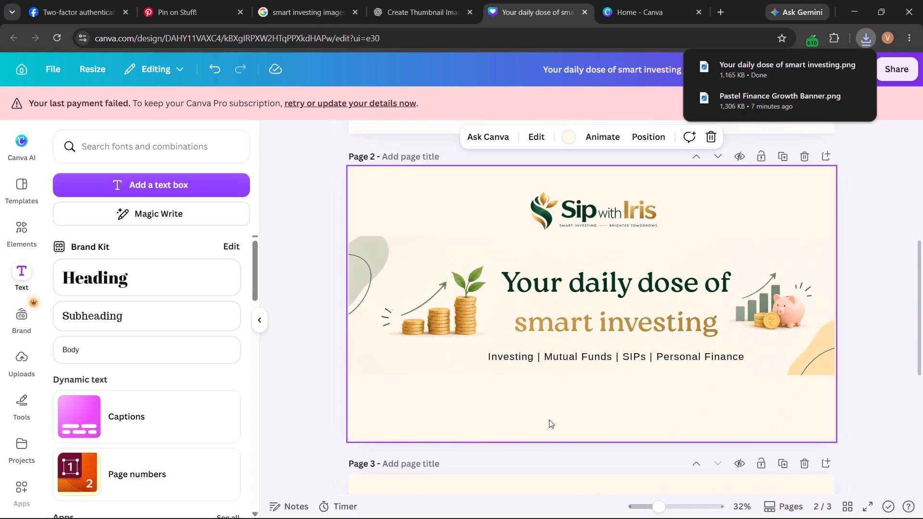
{"action": "scroll", "coordinate": [634, 246], "scroll_direction": "up", "scroll_amount": 3}
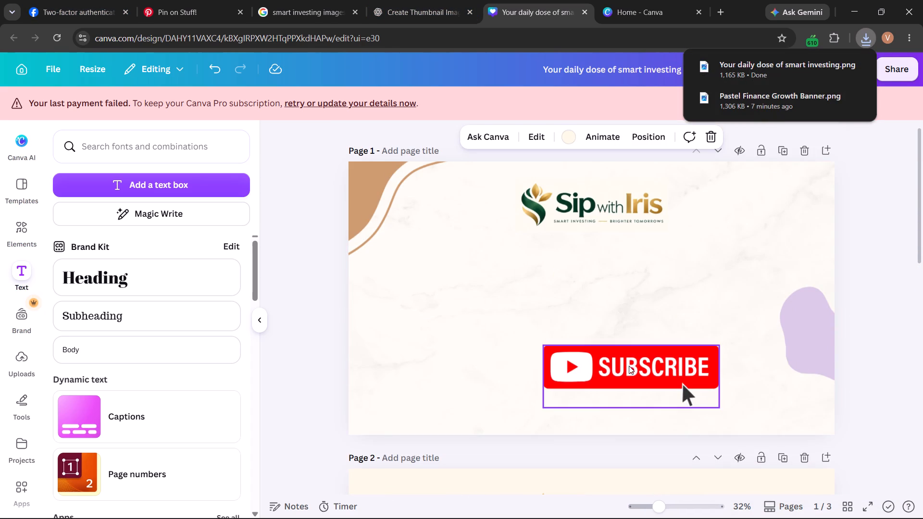
{"action": "left_click_drag", "start_coordinate": [628, 364], "coordinate": [619, 345]}
{"action": "scroll", "coordinate": [619, 341], "scroll_direction": "down", "scroll_amount": 2}
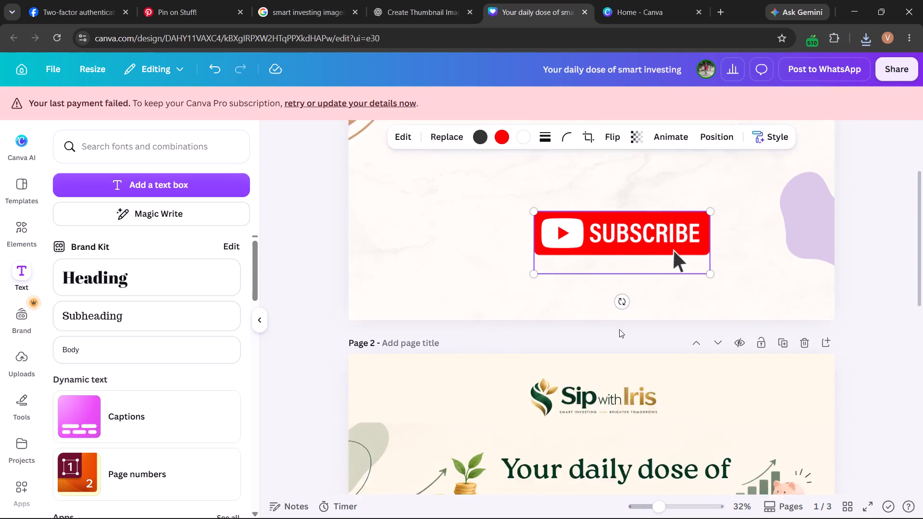
{"action": "left_click_drag", "start_coordinate": [598, 177], "coordinate": [609, 440]}
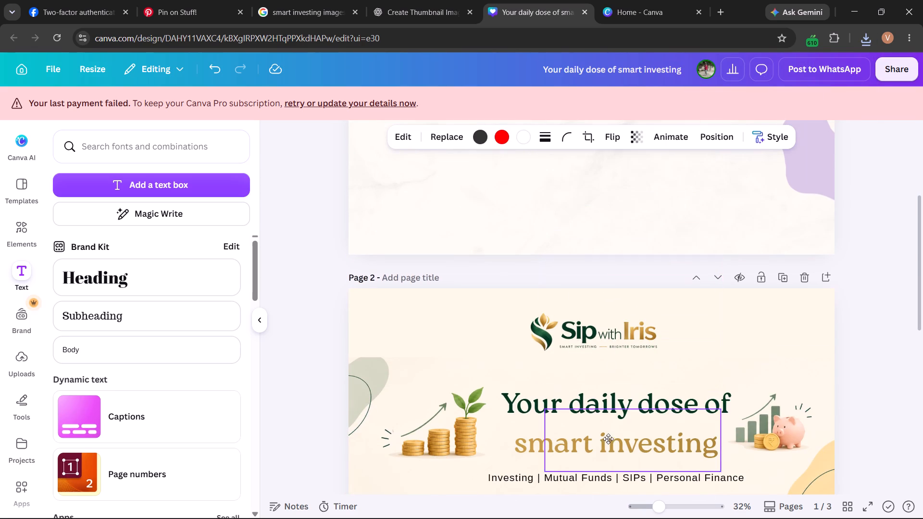
{"action": "scroll", "coordinate": [602, 421], "scroll_direction": "down", "scroll_amount": 2}
{"action": "left_click_drag", "start_coordinate": [612, 192], "coordinate": [597, 262]}
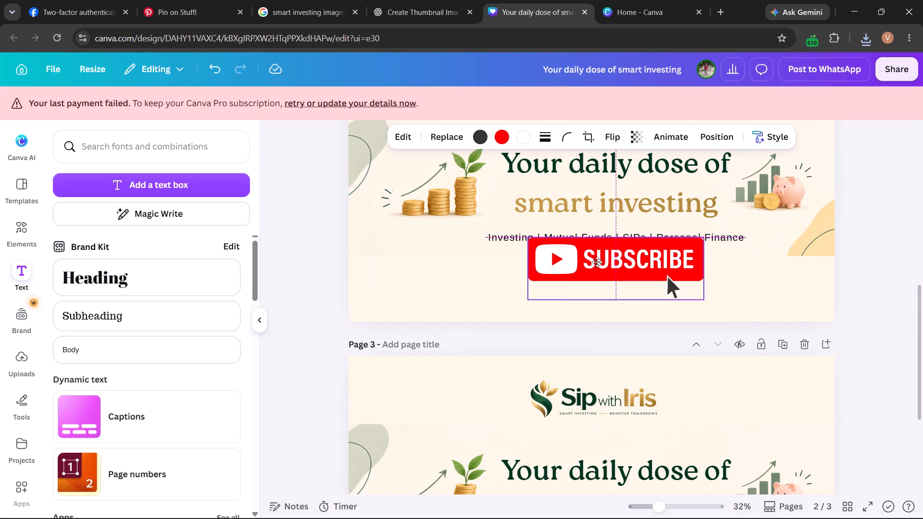
{"action": "left_click_drag", "start_coordinate": [597, 262], "coordinate": [642, 286]}
Shrink the Subscribe button on page 2 to about three quarters of its size and place it roughly centred below the subtagline.
{"action": "left_click_drag", "start_coordinate": [752, 326], "coordinate": [745, 321]}
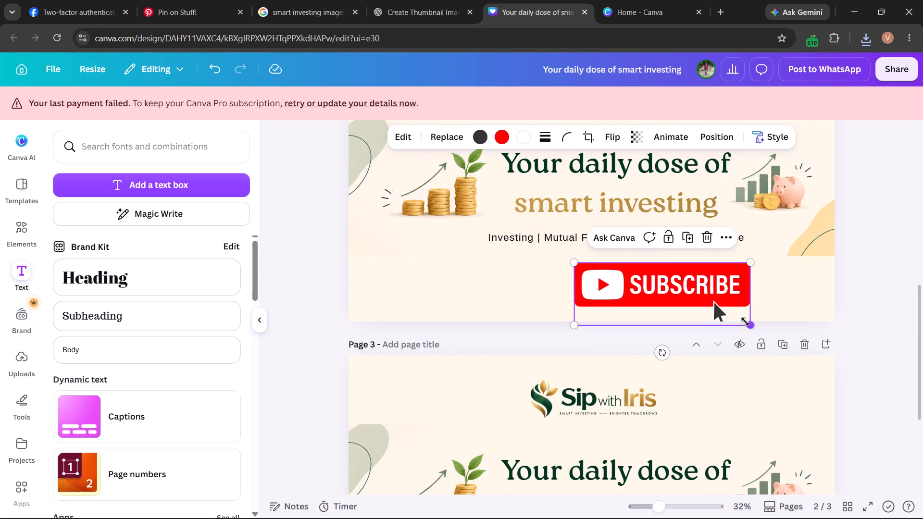
{"action": "left_click_drag", "start_coordinate": [745, 321], "coordinate": [715, 301]}
{"action": "left_click_drag", "start_coordinate": [674, 275], "coordinate": [715, 266]}
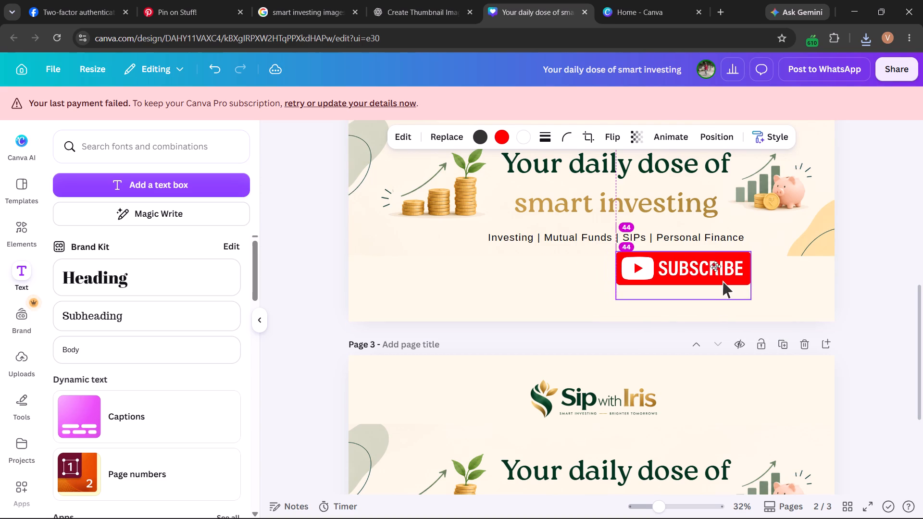
{"action": "left_click_drag", "start_coordinate": [715, 266], "coordinate": [716, 266]}
{"action": "scroll", "coordinate": [716, 266], "scroll_direction": "up", "scroll_amount": 1}
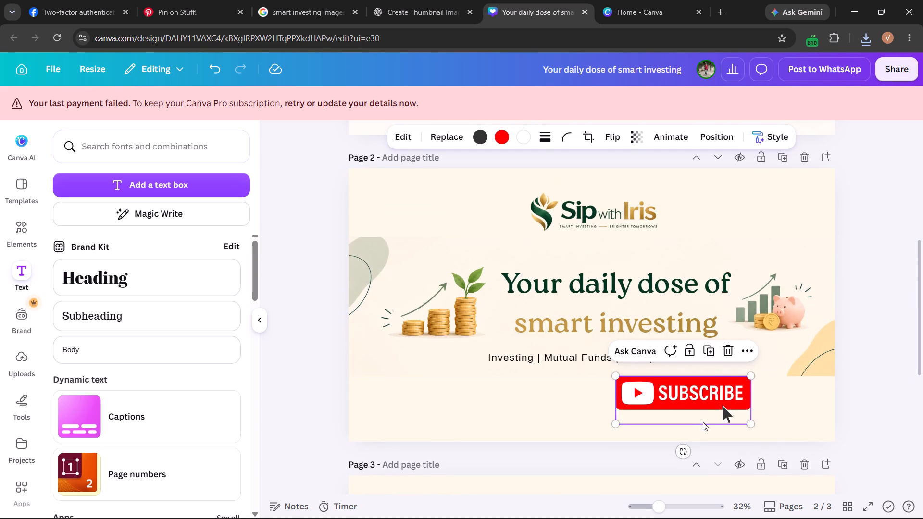
{"action": "left_click_drag", "start_coordinate": [700, 417], "coordinate": [695, 415]}
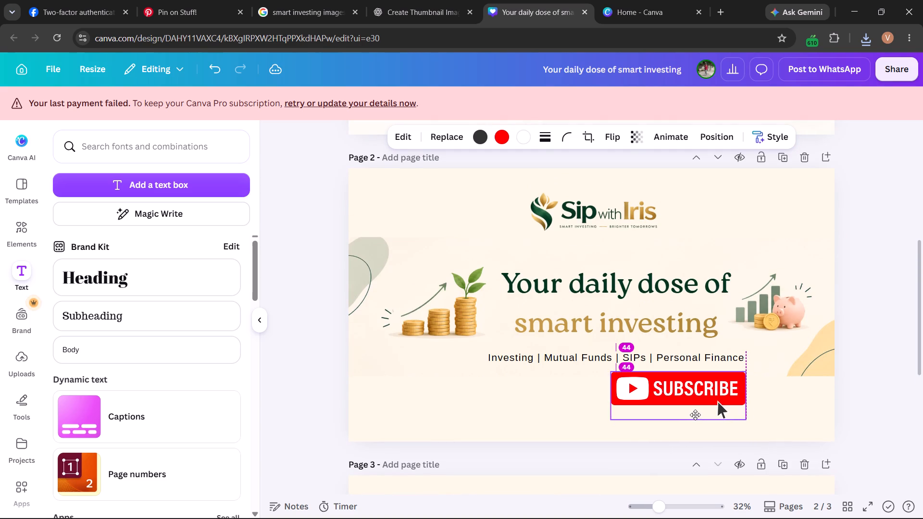
{"action": "left_click_drag", "start_coordinate": [695, 415], "coordinate": [690, 417]}
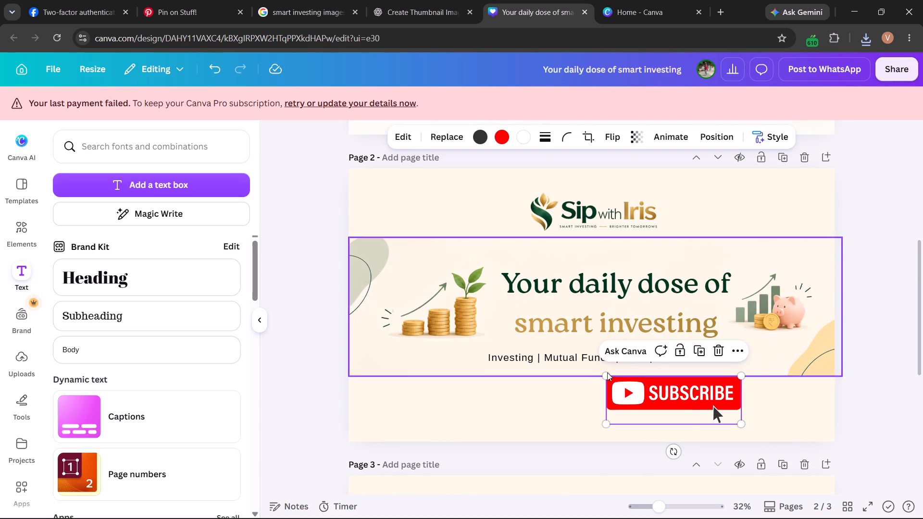
{"action": "left_click_drag", "start_coordinate": [660, 397], "coordinate": [592, 398]}
{"action": "left_click", "coordinate": [849, 239]}
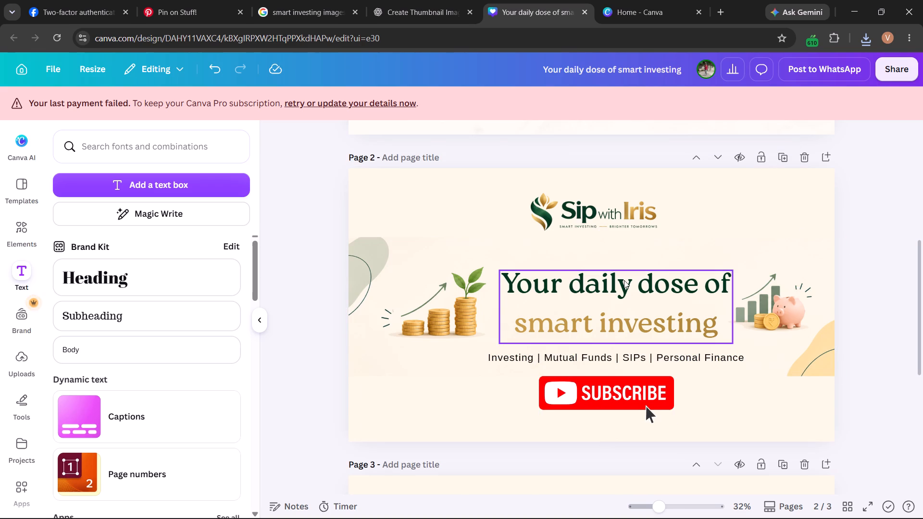
Move the tagline and the subtagline slightly up on page 2, keeping both horizontally centred on each other.
{"action": "left_click_drag", "start_coordinate": [624, 280], "coordinate": [624, 271]}
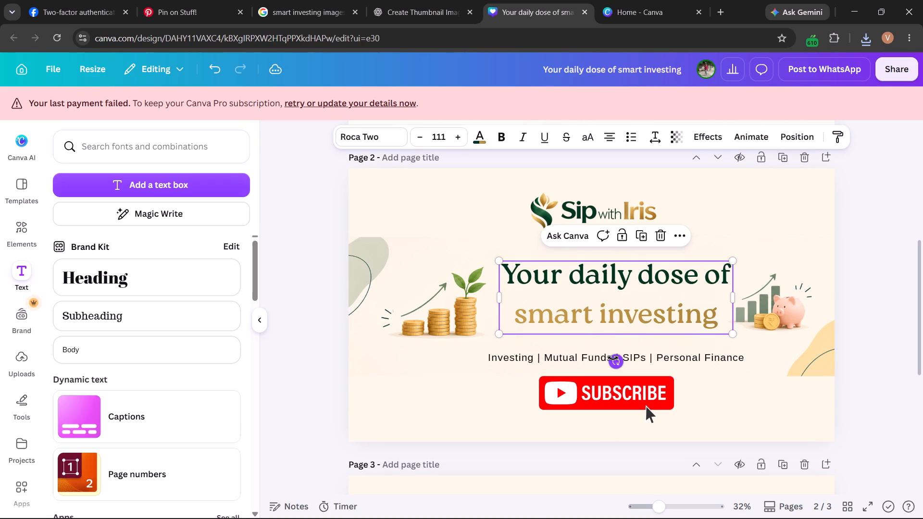
{"action": "left_click_drag", "start_coordinate": [634, 356], "coordinate": [634, 346]}
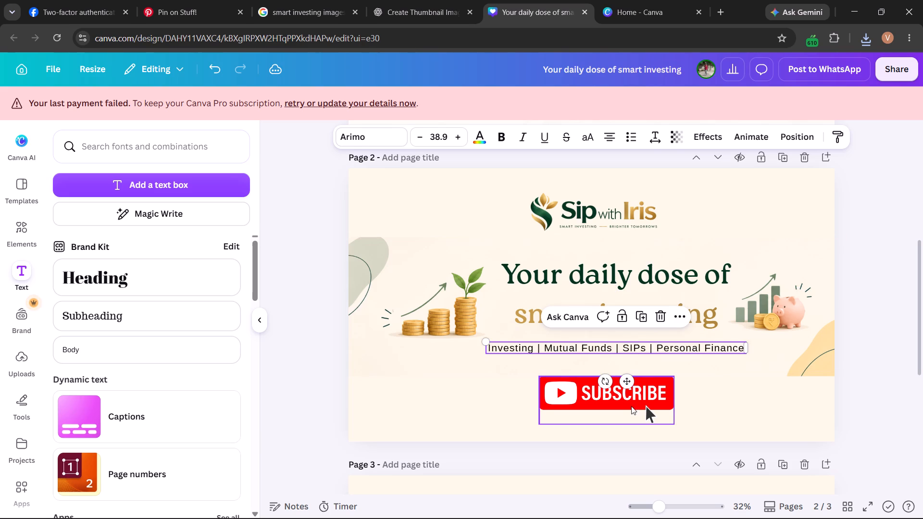
{"action": "left_click_drag", "start_coordinate": [632, 408], "coordinate": [634, 400]}
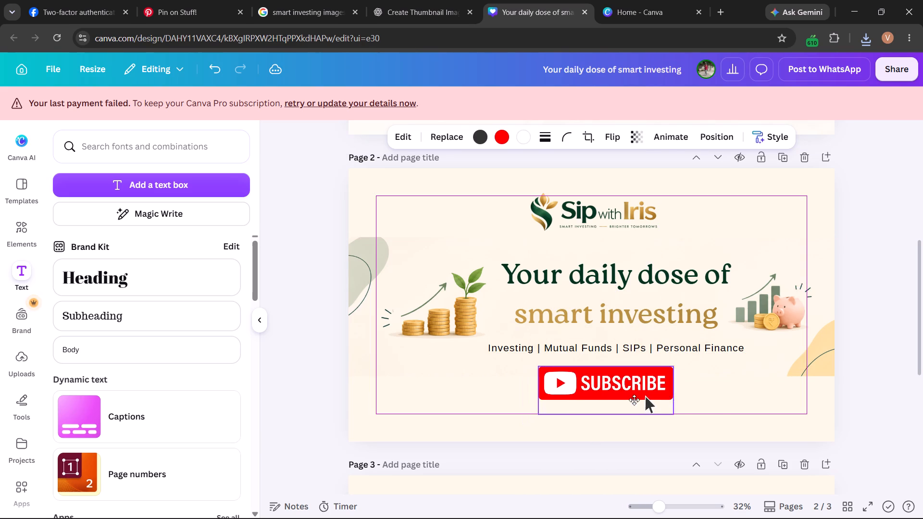
{"action": "left_click_drag", "start_coordinate": [634, 400], "coordinate": [729, 418]}
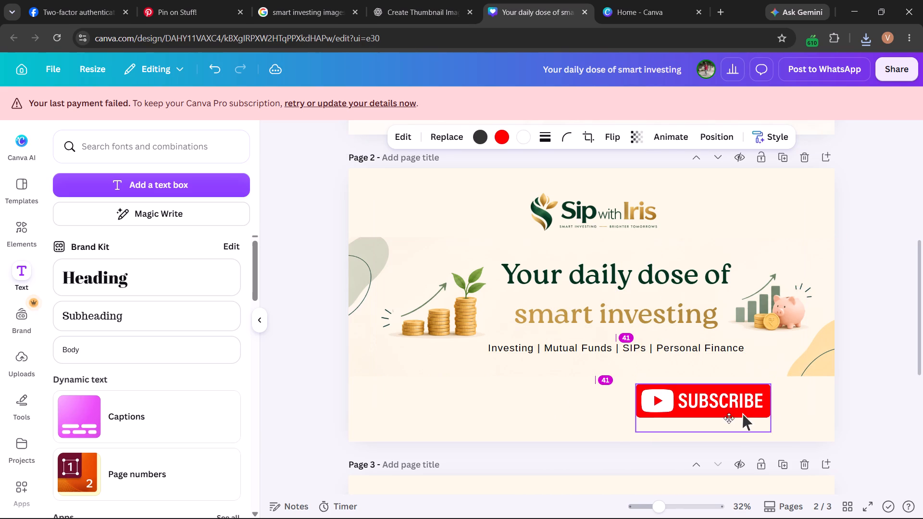
{"action": "left_click_drag", "start_coordinate": [729, 418], "coordinate": [770, 405]}
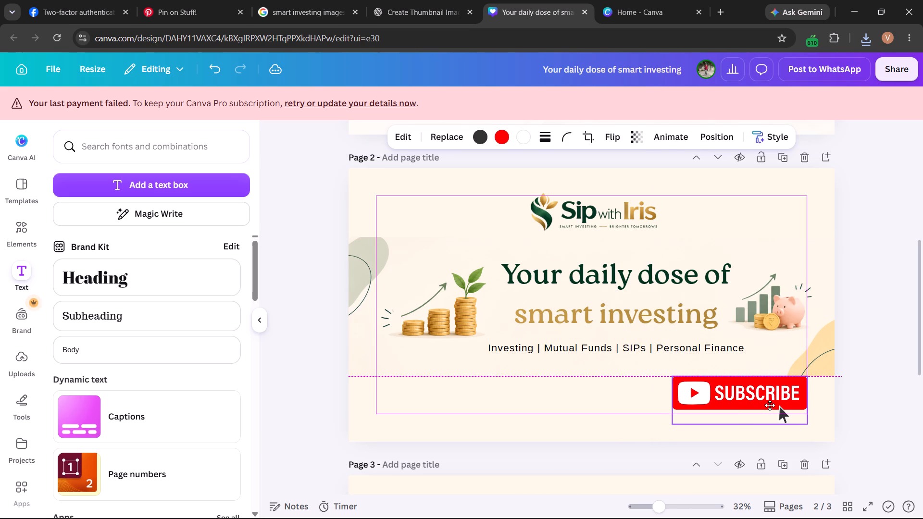
{"action": "left_click_drag", "start_coordinate": [770, 405], "coordinate": [761, 406]}
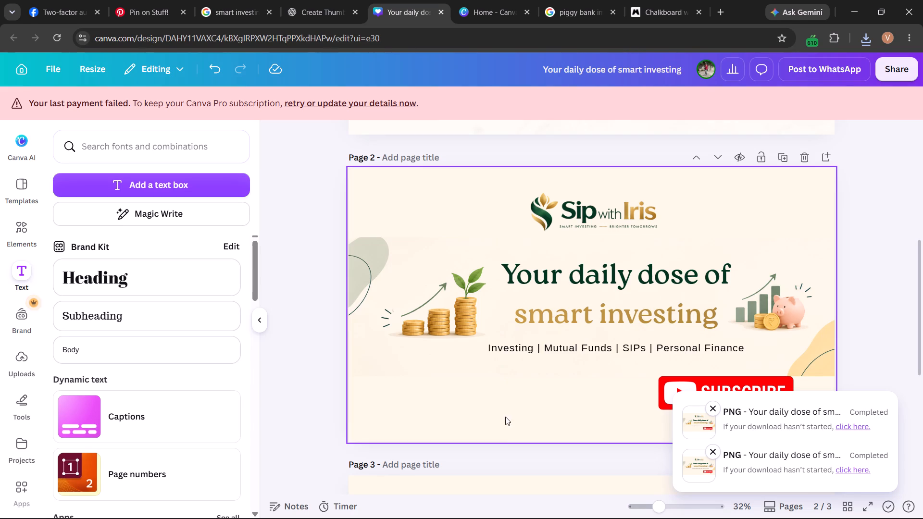
{"action": "scroll", "coordinate": [500, 434], "scroll_direction": "down", "scroll_amount": 6}
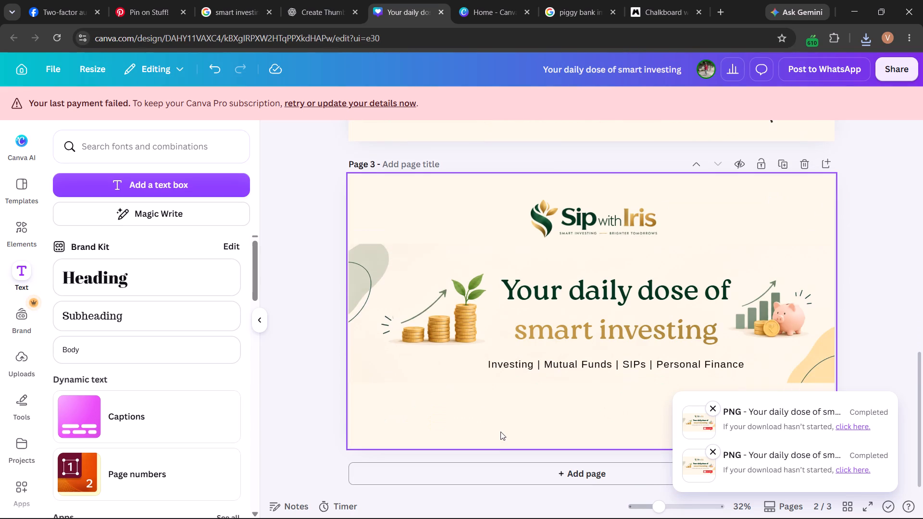
{"action": "left_click", "coordinate": [592, 469]}
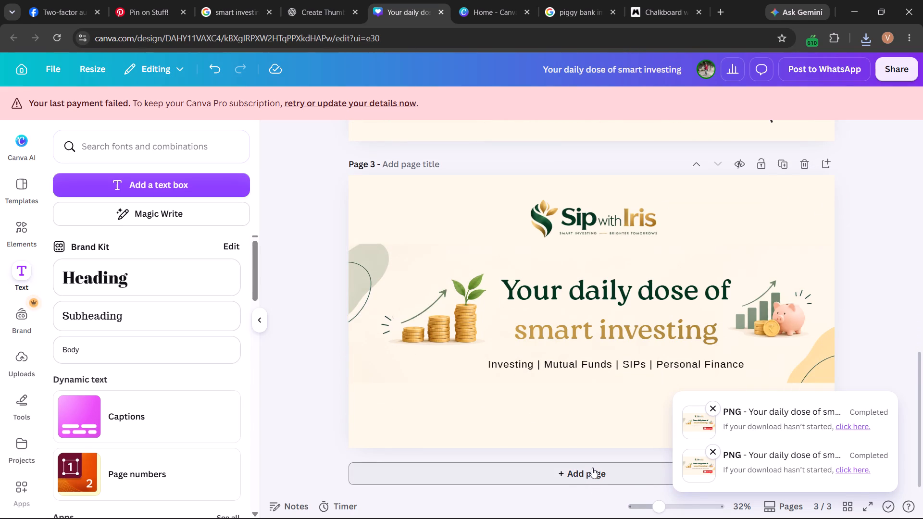
Bring the downloaded chalkboard-with-financial-planning-text-piggy-bank image from the File Explorer Downloads folder into the Canva design.
{"action": "left_click", "coordinate": [494, 504]}
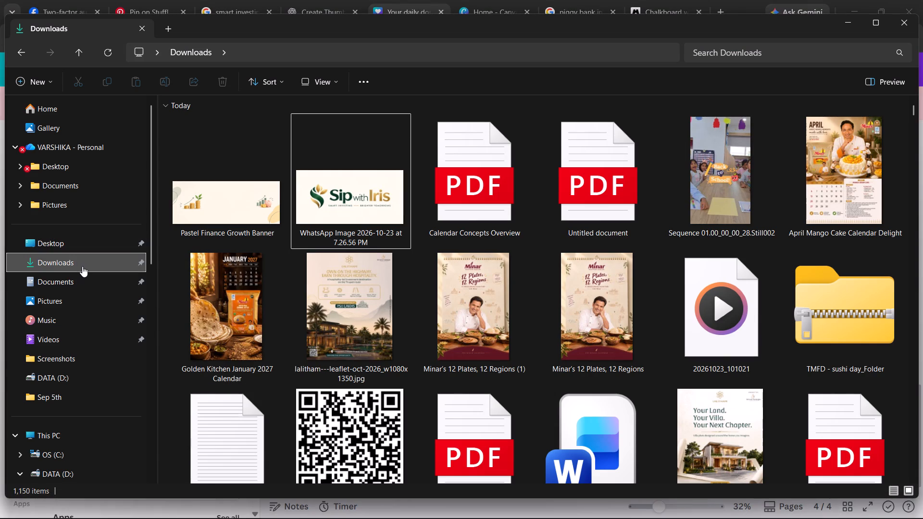
{"action": "double_click", "coordinate": [82, 269]}
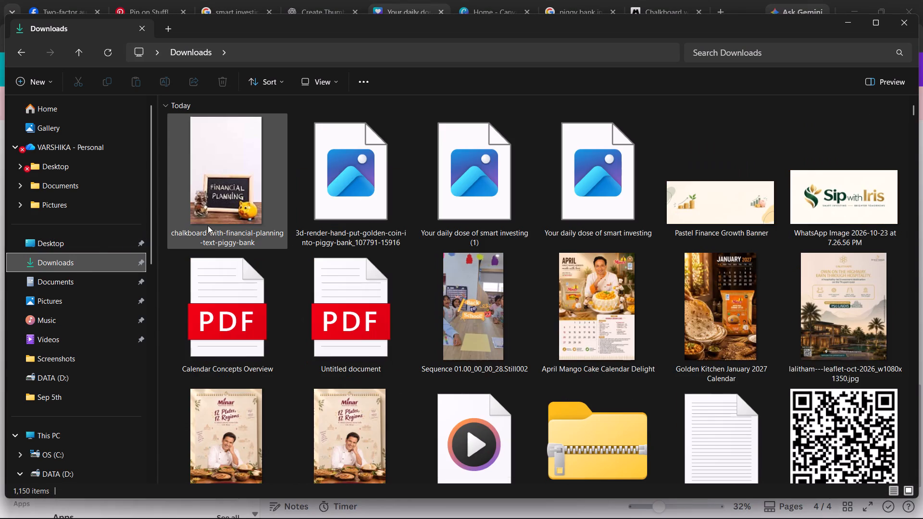
{"action": "left_click", "coordinate": [244, 209]}
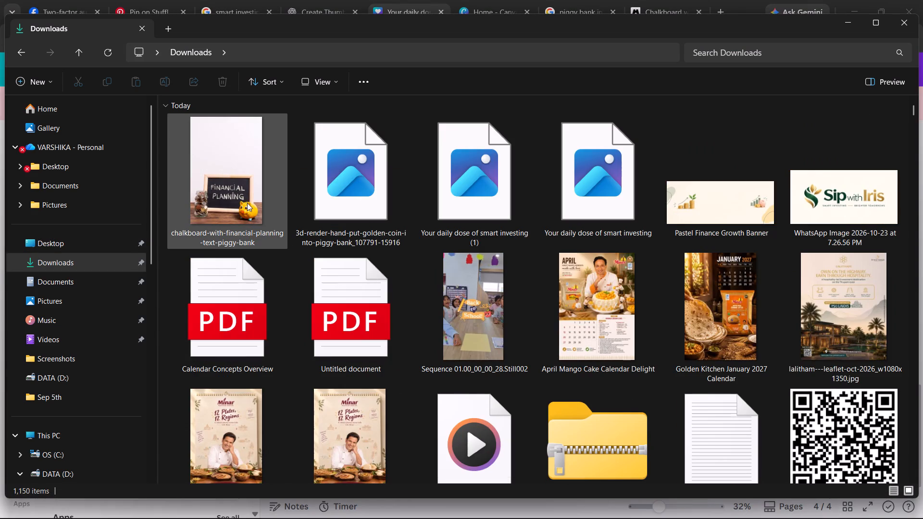
{"action": "key", "text": "alt+Tab"}
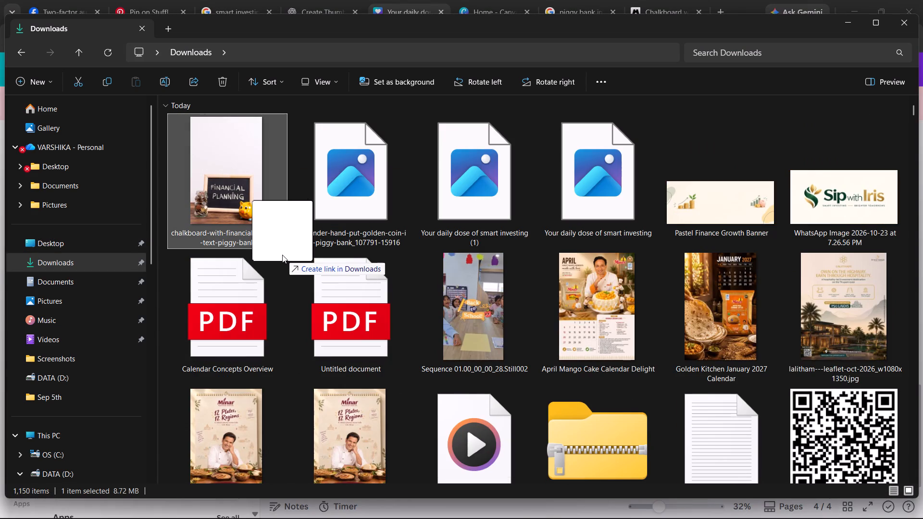
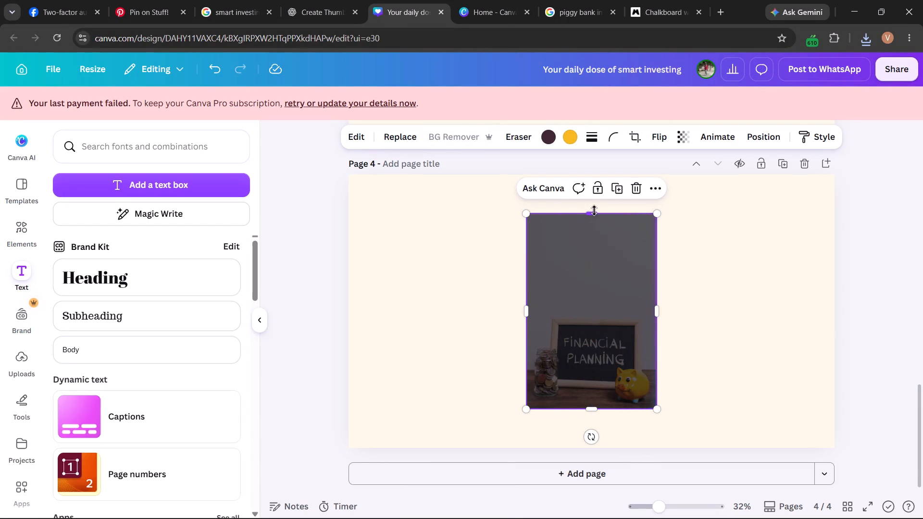
Crop the empty top off the Financial Planning chalkboard image, enlarge it and place it in page 4's bottom-right corner.
{"action": "left_click_drag", "start_coordinate": [594, 211], "coordinate": [601, 281], "text": "alt"}
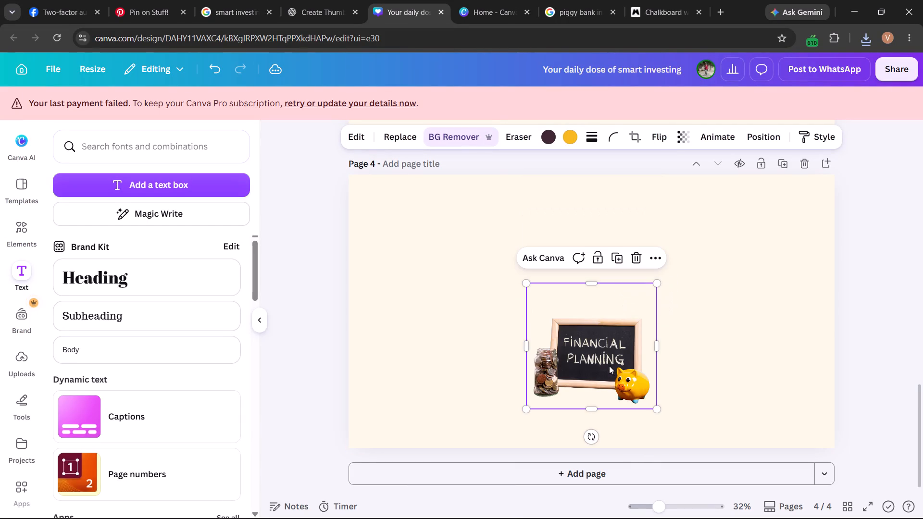
{"action": "left_click_drag", "start_coordinate": [657, 408], "coordinate": [721, 436], "text": "alt"}
{"action": "left_click_drag", "start_coordinate": [666, 414], "coordinate": [670, 413], "text": "alt"}
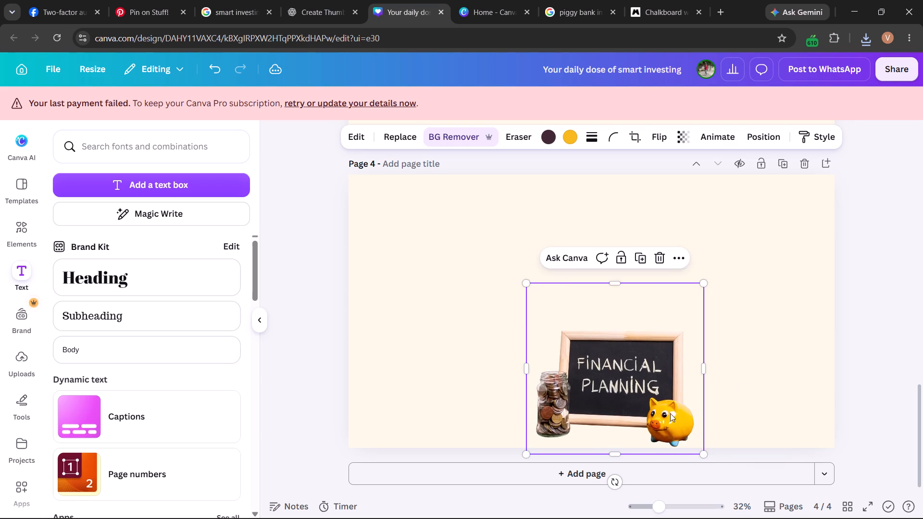
{"action": "left_click_drag", "start_coordinate": [670, 413], "coordinate": [800, 412], "text": "alt"}
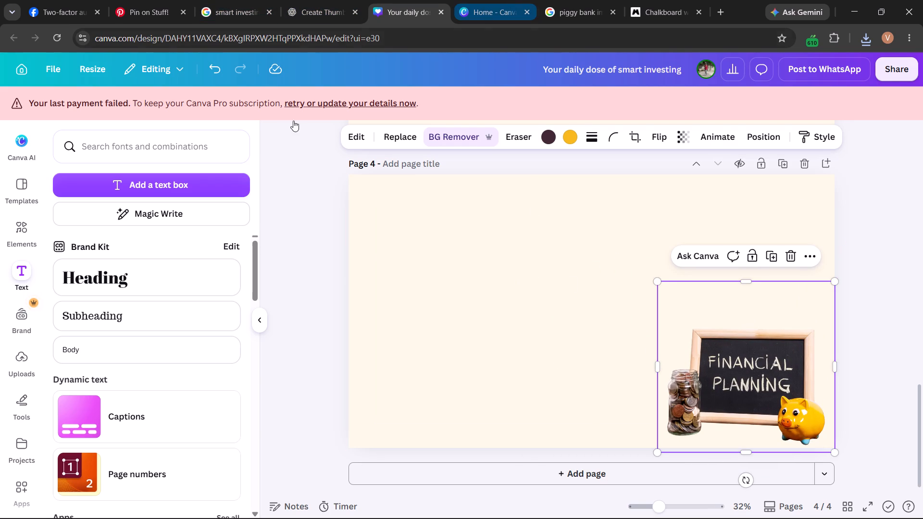
Search the Canva graphics elements for "SIP" and browse the results for suitable artwork.
{"action": "left_click", "coordinate": [25, 225], "text": "alt"}
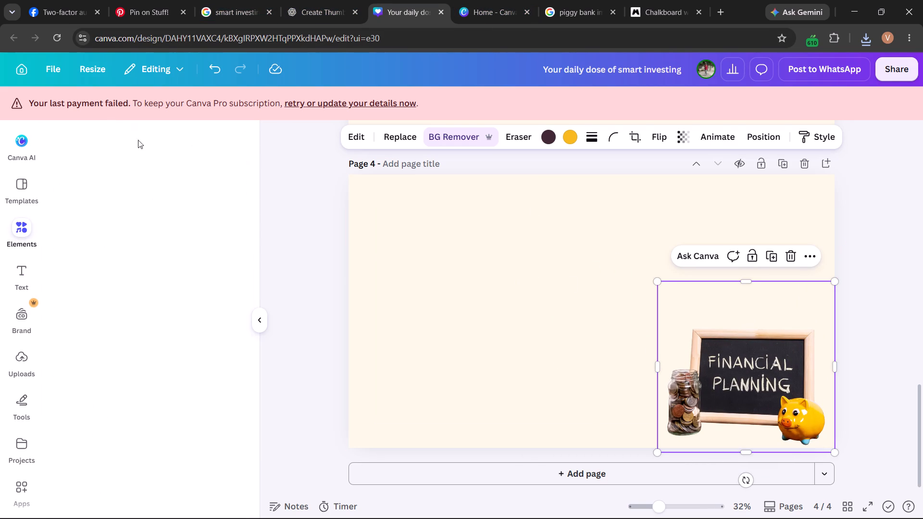
{"action": "triple_click", "coordinate": [161, 150], "text": "alt"}
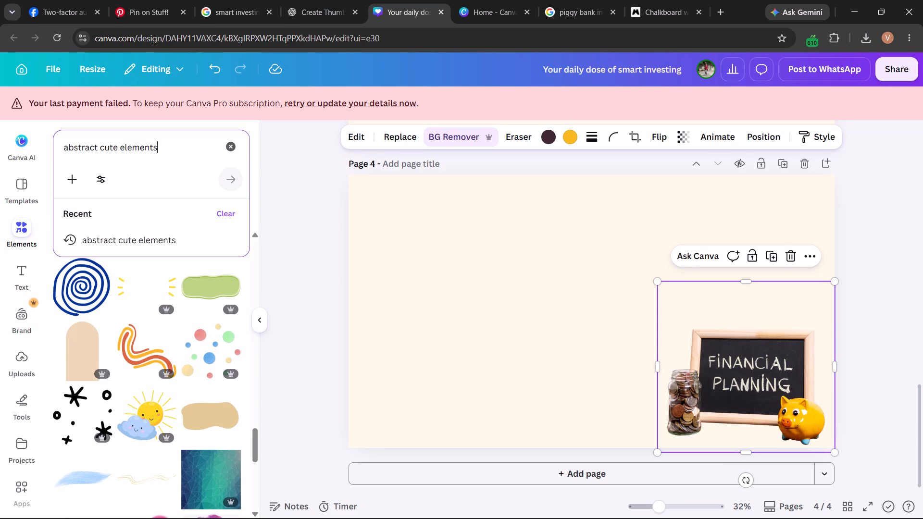
{"action": "key", "text": "ctrl+a"}
{"action": "type", "text": "SIP"}
{"action": "key", "text": "Return"}
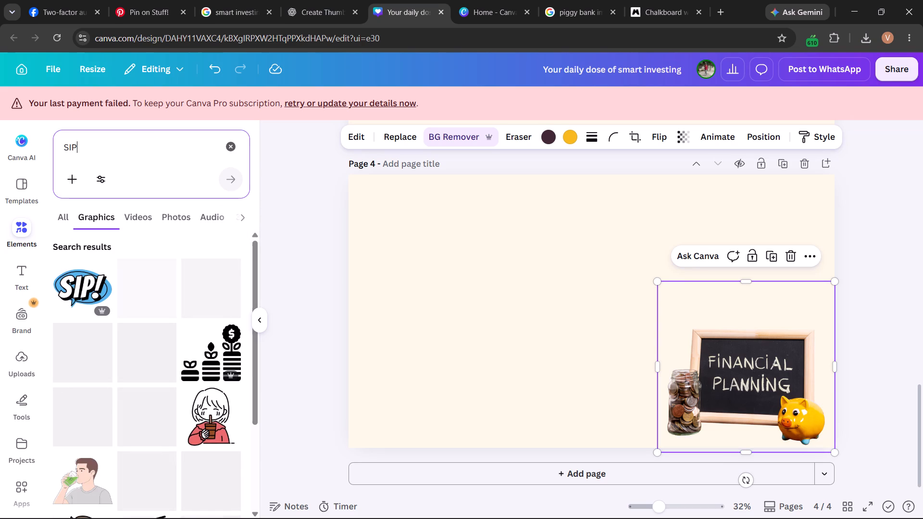
{"action": "scroll", "coordinate": [141, 298], "scroll_direction": "down", "scroll_amount": 5}
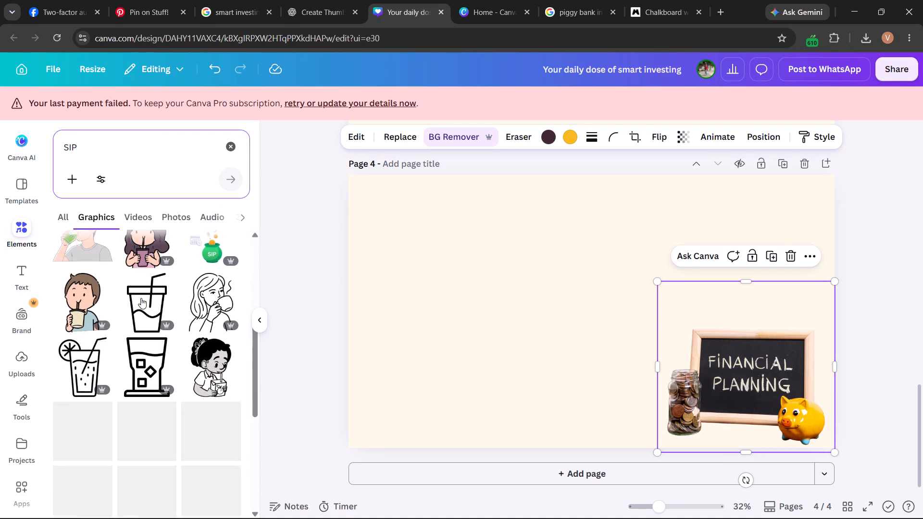
{"action": "scroll", "coordinate": [141, 298], "scroll_direction": "down", "scroll_amount": 1}
Search the graphics elements for "Systematic investment" and look through the results for suitable artwork.
{"action": "key", "text": "BackSpace"}
{"action": "key", "text": "BackSpace"}
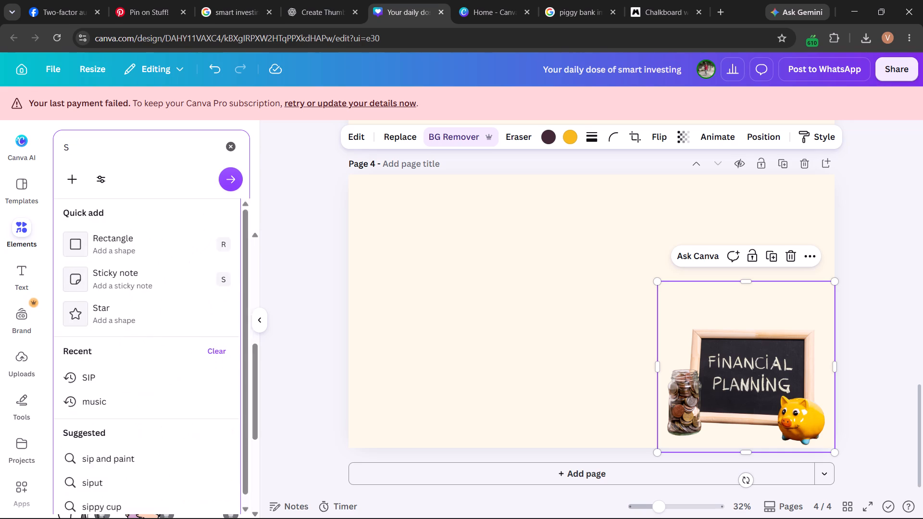
{"action": "type", "text": "ys"}
{"action": "type", "text": "temetic"}
{"action": "key", "text": "BackSpace"}
{"action": "key", "text": "BackSpace"}
{"action": "key", "text": "BackSpace"}
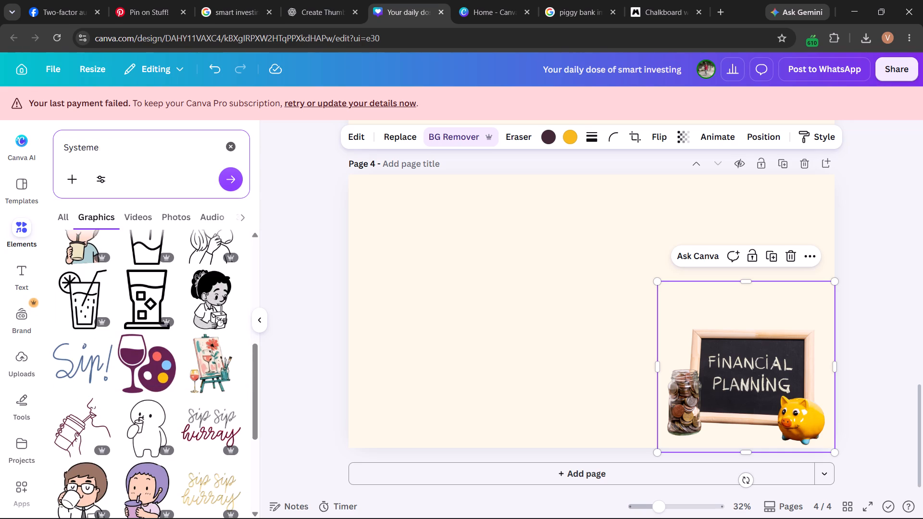
{"action": "key", "text": "BackSpace"}
{"action": "key", "text": "BackSpace"}
{"action": "key", "text": "BackSpace"}
{"action": "type", "text": "ematic investment"}
{"action": "key", "text": "Return"}
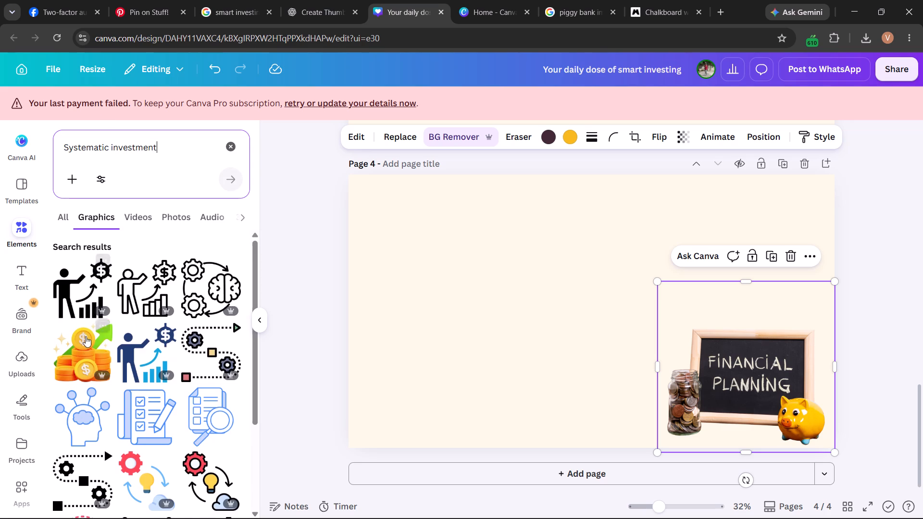
{"action": "scroll", "coordinate": [86, 336], "scroll_direction": "down", "scroll_amount": 7}
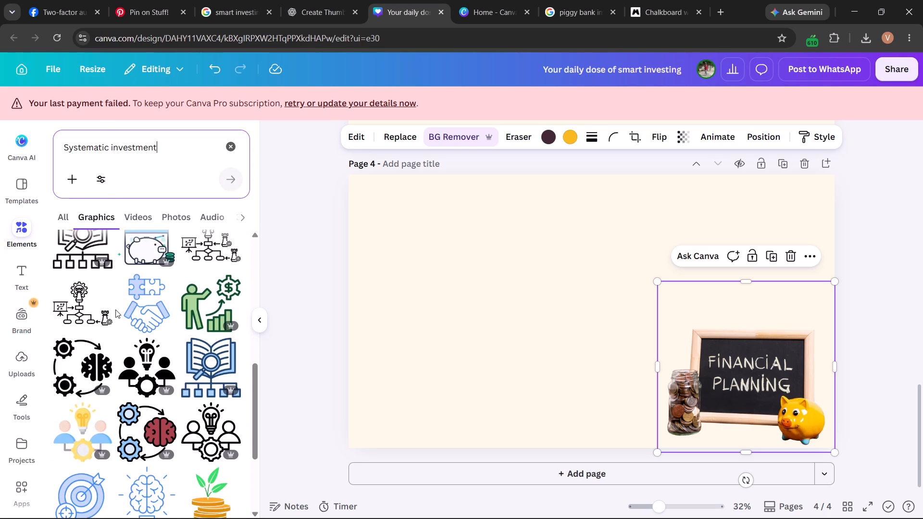
Extend the graphics search to "Systematic investment plan" and look through the results.
{"action": "key", "text": "space"}
{"action": "type", "text": "plan"}
{"action": "key", "text": "Return"}
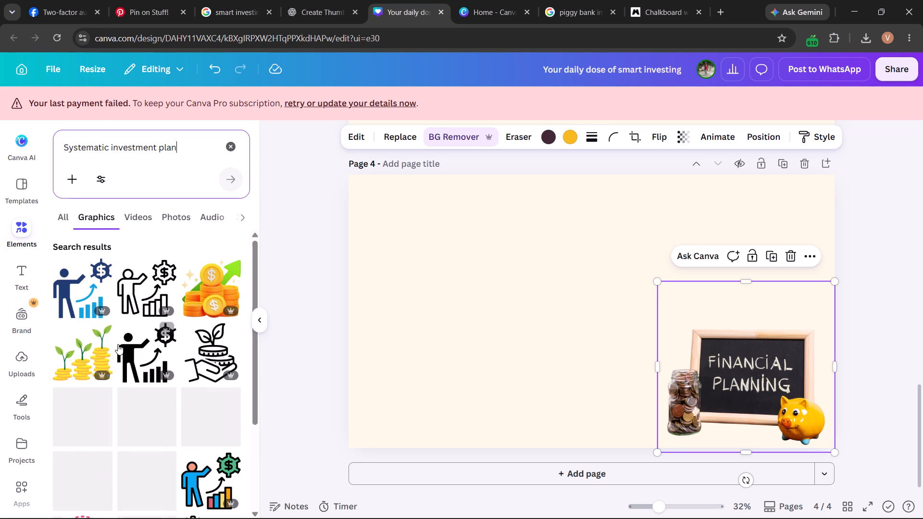
{"action": "scroll", "coordinate": [142, 403], "scroll_direction": "down", "scroll_amount": 2}
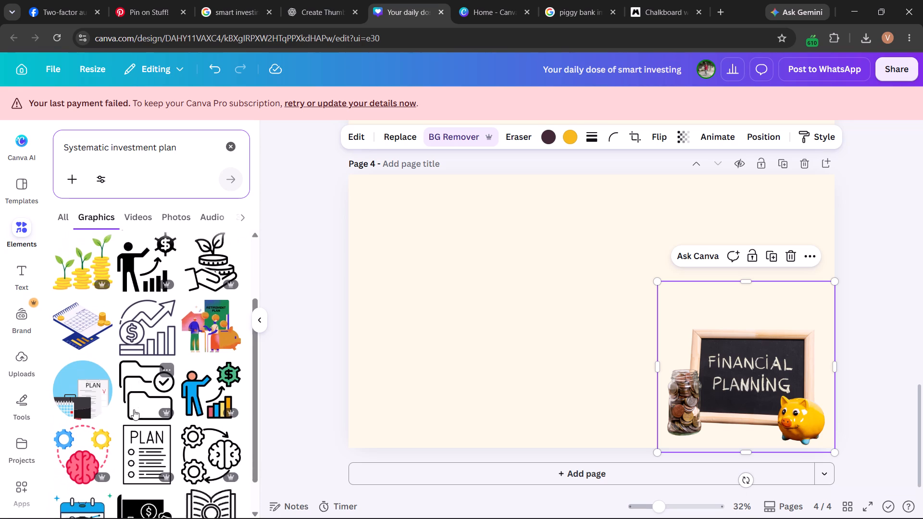
{"action": "scroll", "coordinate": [134, 410], "scroll_direction": "up", "scroll_amount": 3}
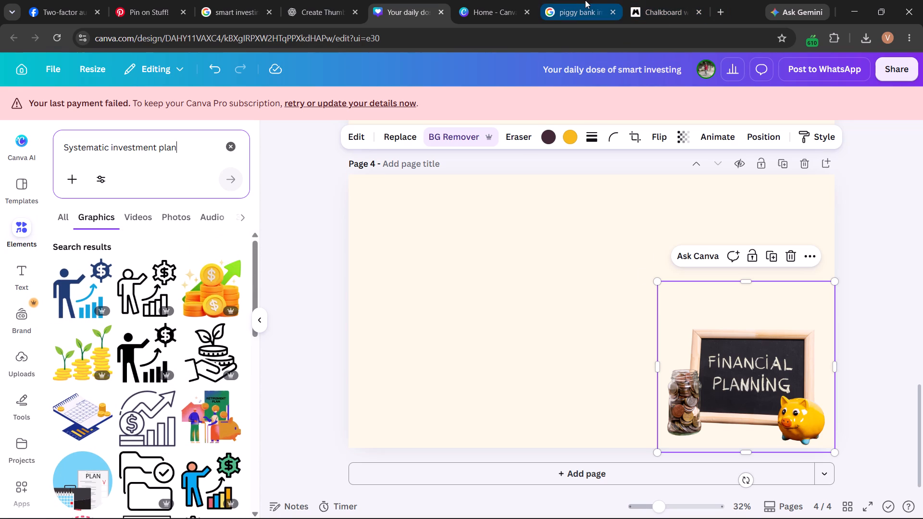
Switch to the piggy bank Google search and search Google Images for "systematic investment plan" instead.
{"action": "left_click", "coordinate": [629, 0]}
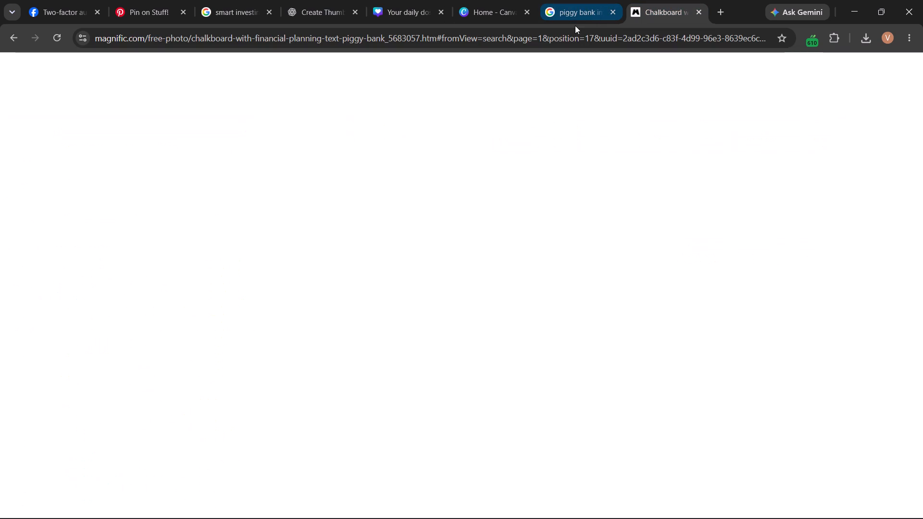
{"action": "left_click", "coordinate": [571, 14]}
{"action": "triple_click", "coordinate": [256, 85]}
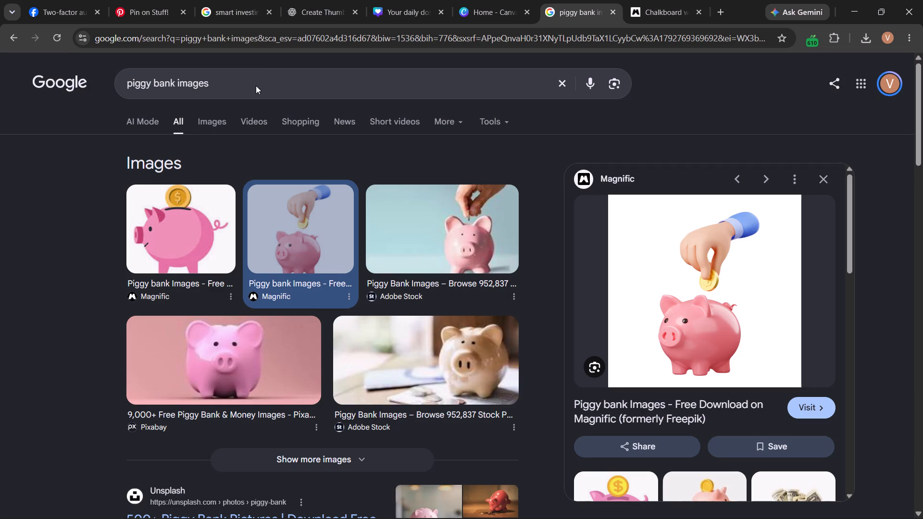
{"action": "double_click", "coordinate": [256, 86]}
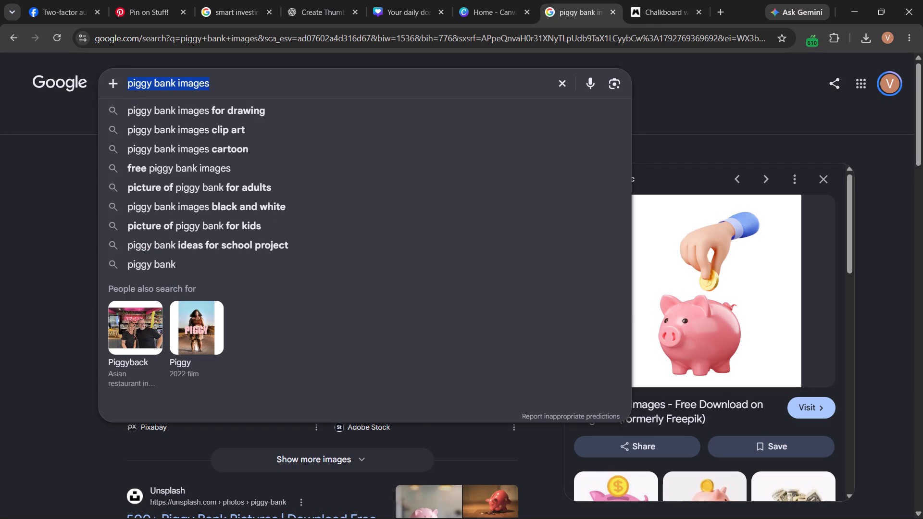
{"action": "type", "text": "sus"}
{"action": "key", "text": "BackSpace"}
{"action": "key", "text": "BackSpace"}
{"action": "type", "text": "ystem"}
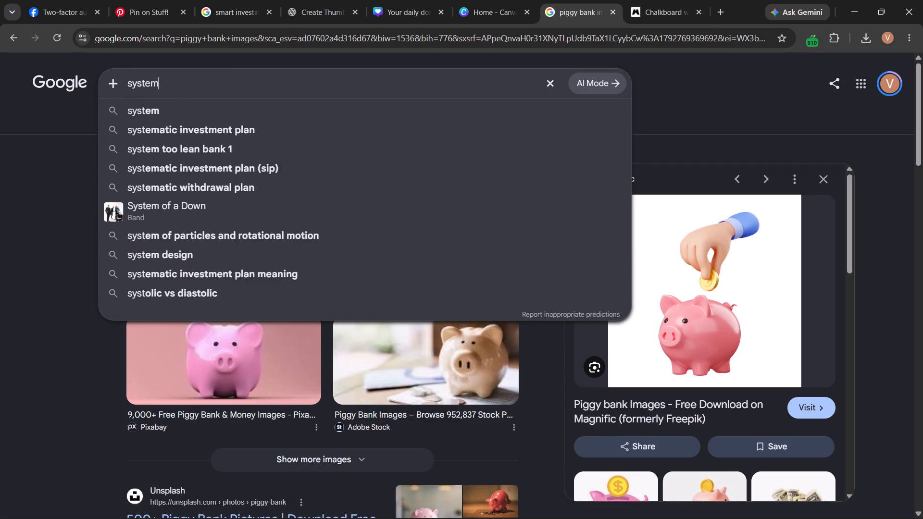
{"action": "key", "text": "BackSpace"}
{"action": "type", "text": "matic investment plan"}
{"action": "key", "text": "space"}
{"action": "key", "text": "Return"}
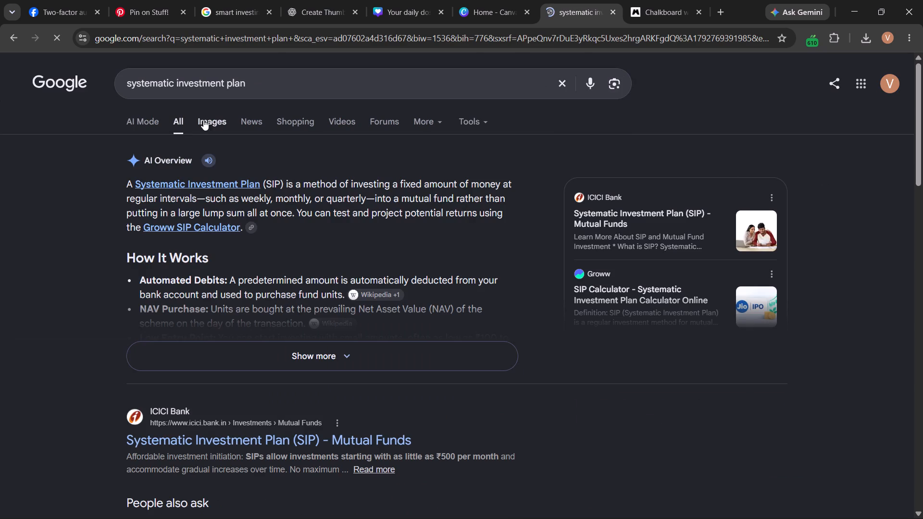
{"action": "left_click", "coordinate": [203, 127]}
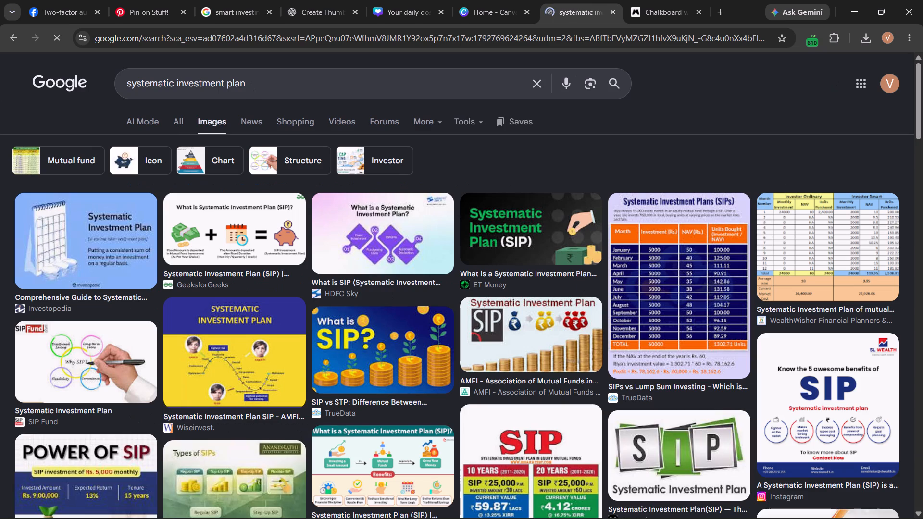
Refine the image search to "systematic investment plan blocks" and examine the results for a SIP blocks picture.
{"action": "left_click", "coordinate": [250, 86]}
{"action": "key", "text": "space"}
{"action": "type", "text": "blocks"}
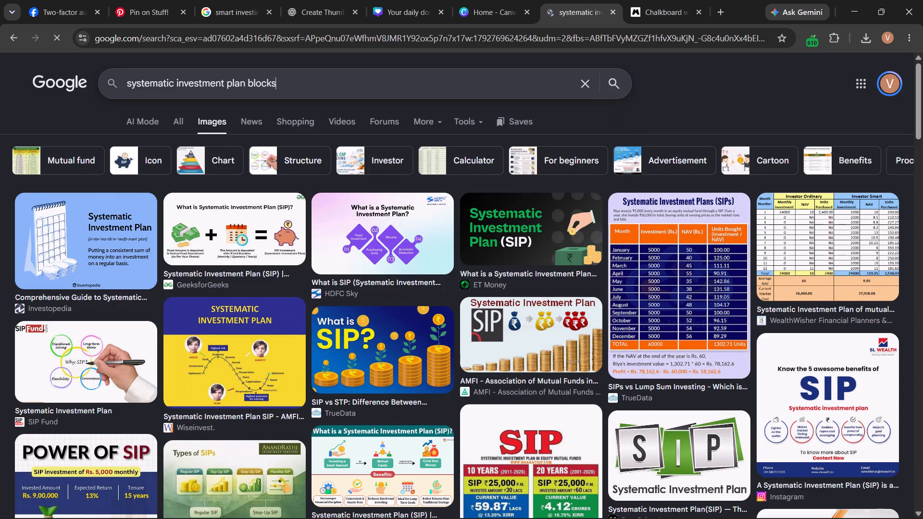
{"action": "key", "text": "Return"}
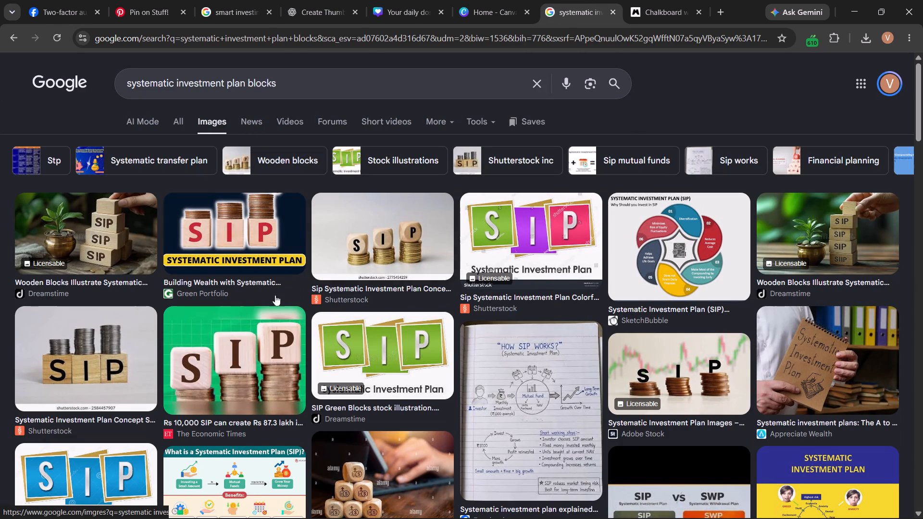
{"action": "scroll", "coordinate": [242, 363], "scroll_direction": "down", "scroll_amount": 1}
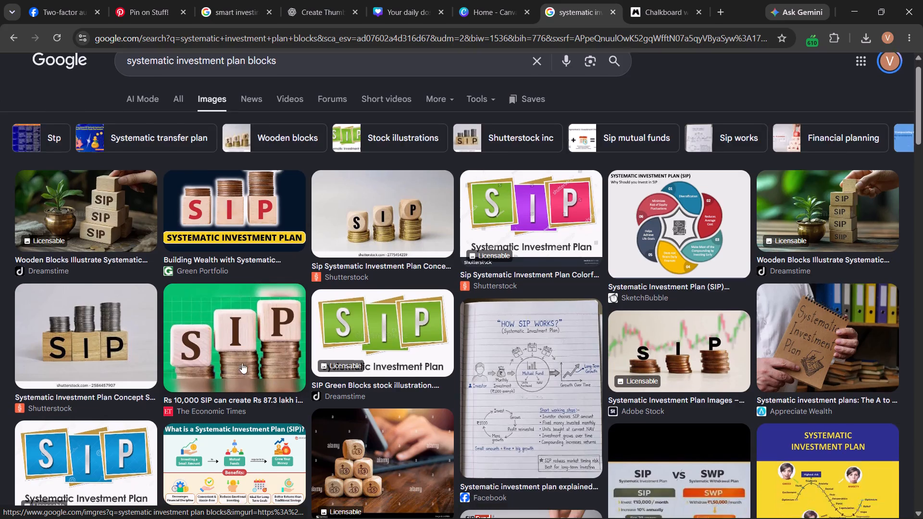
{"action": "scroll", "coordinate": [242, 363], "scroll_direction": "down", "scroll_amount": 3}
{"action": "scroll", "coordinate": [242, 363], "scroll_direction": "up", "scroll_amount": 4}
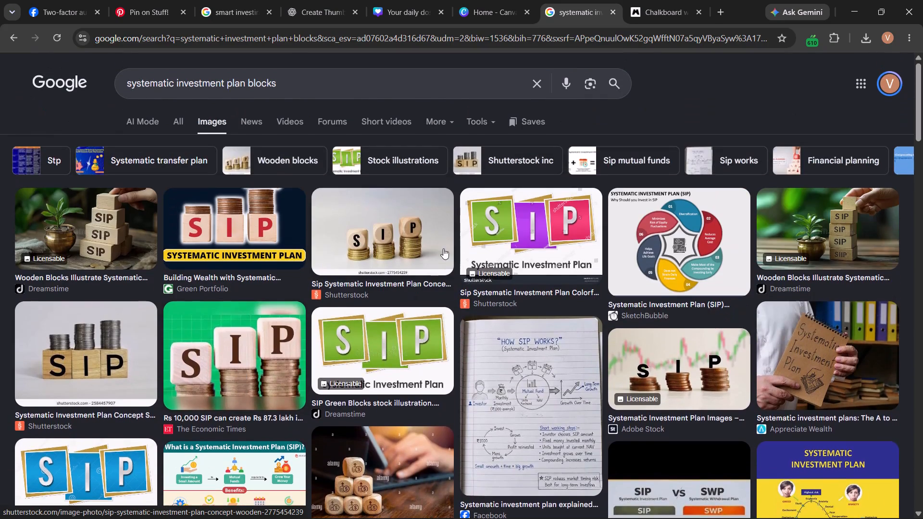
Open the Shutterstock photo of wooden SIP dice on coin stacks and save it to the Downloads folder.
{"action": "left_click", "coordinate": [412, 249]}
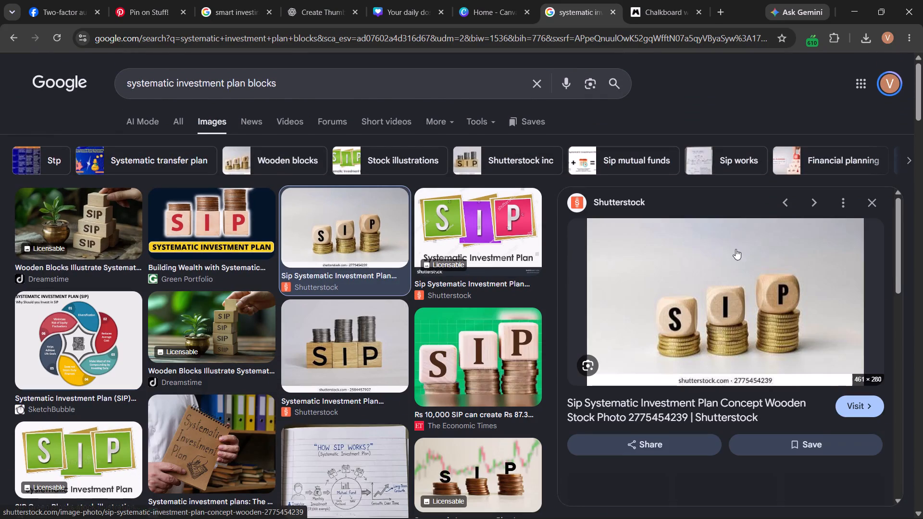
{"action": "right_click", "coordinate": [741, 274]}
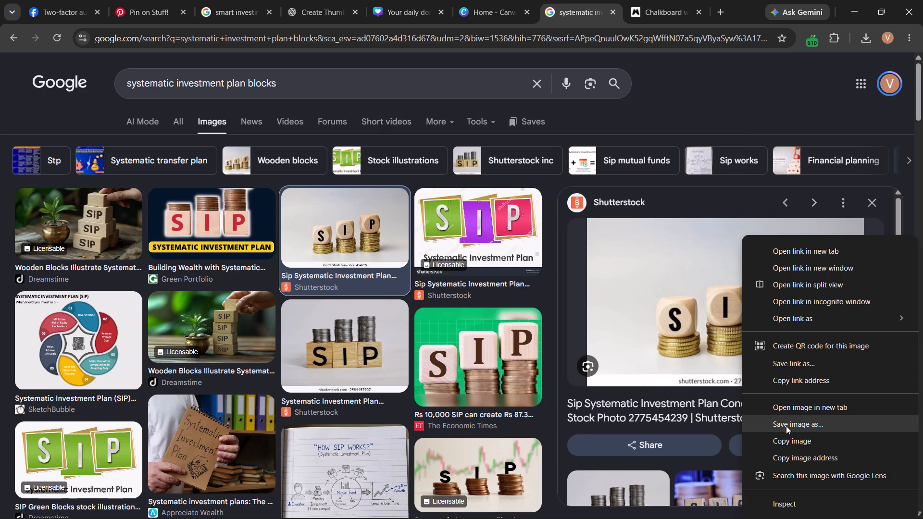
{"action": "left_click", "coordinate": [787, 428]}
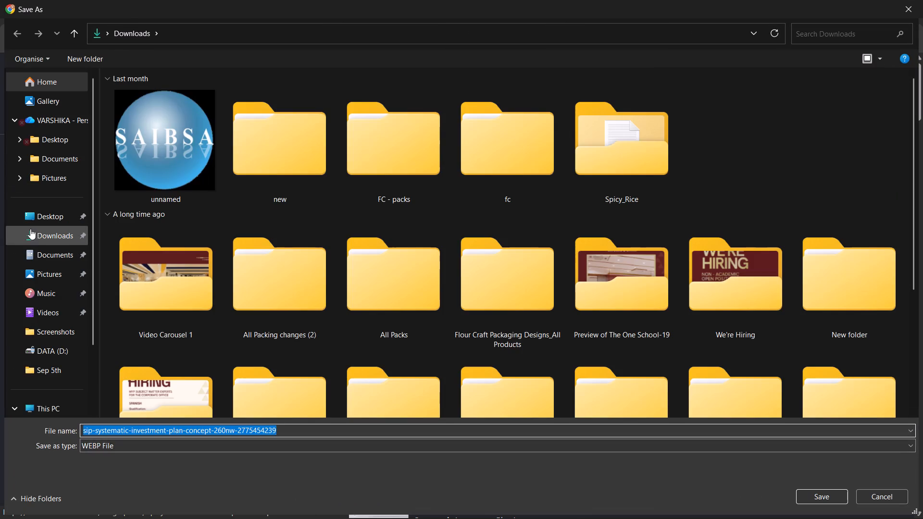
{"action": "double_click", "coordinate": [32, 232]}
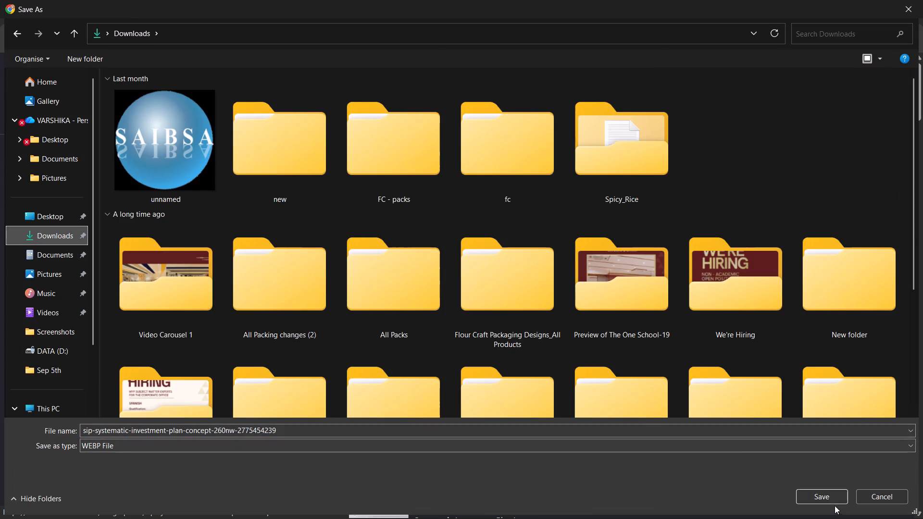
{"action": "left_click", "coordinate": [830, 499]}
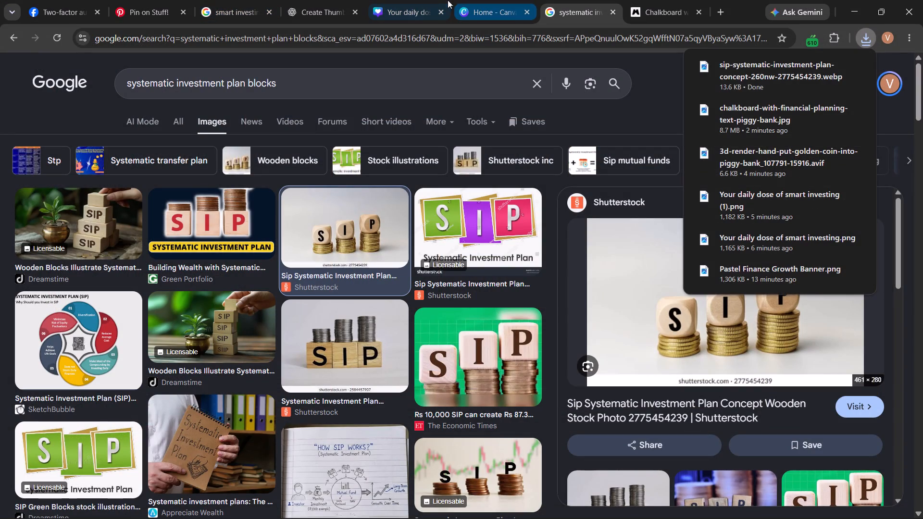
Return to the Canva design and bring the sip-systematic-investment-plan-concept image from the File Explorer Downloads folder onto page 4.
{"action": "left_click", "coordinate": [445, 0]}
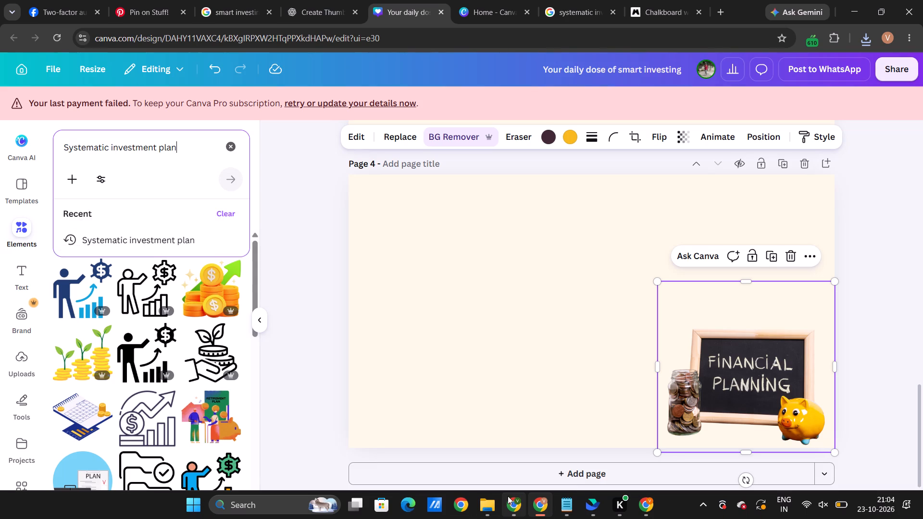
{"action": "left_click", "coordinate": [493, 504]}
{"action": "double_click", "coordinate": [43, 264]}
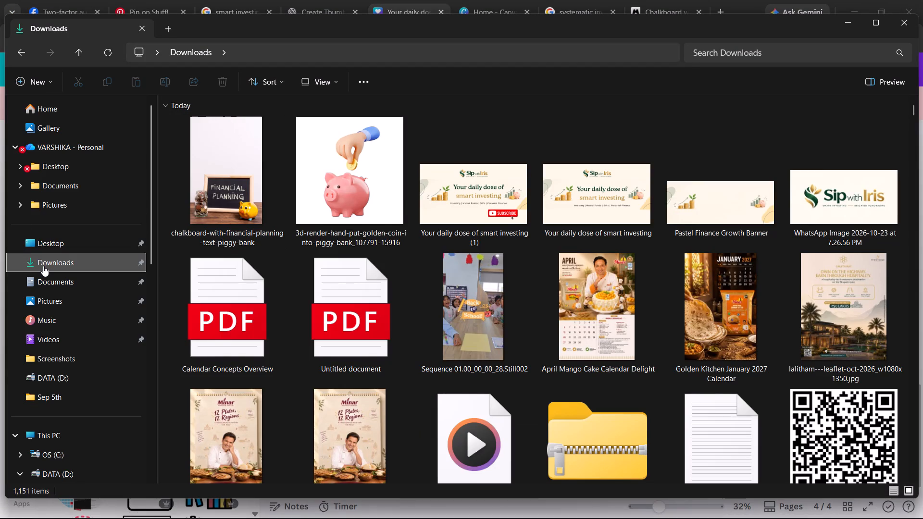
{"action": "left_click", "coordinate": [247, 198]}
{"action": "left_click_drag", "start_coordinate": [247, 189], "coordinate": [277, 275]}
{"action": "key", "text": "alt+Tab"}
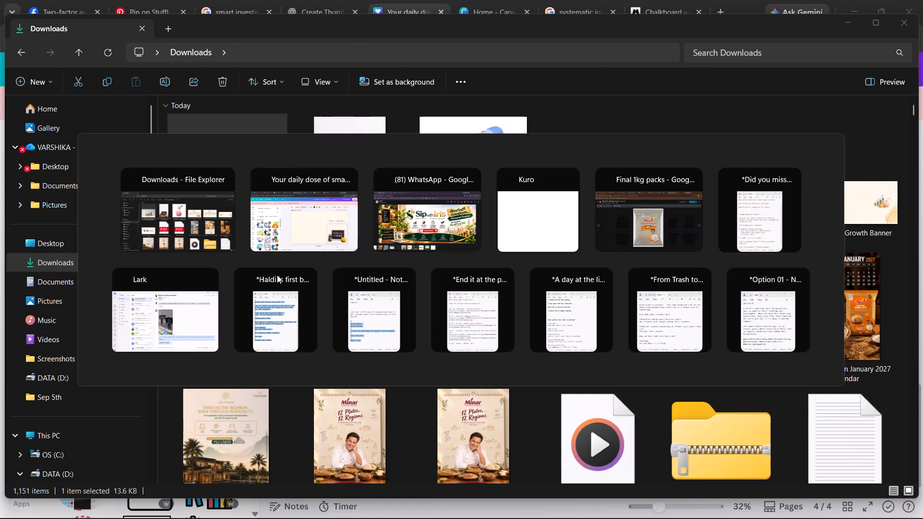
{"action": "left_click_drag", "start_coordinate": [277, 275], "coordinate": [540, 332]}
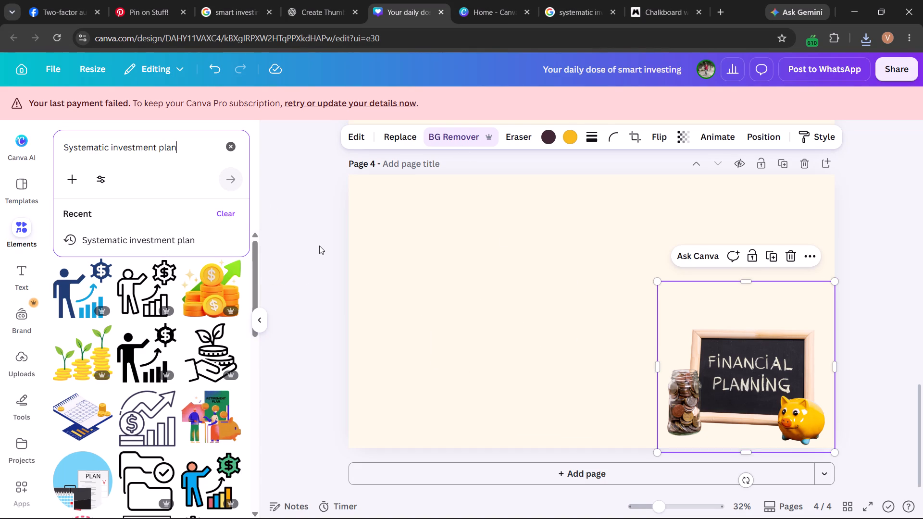
{"action": "left_click", "coordinate": [524, 323]}
{"action": "key", "text": "alt+Tab"}
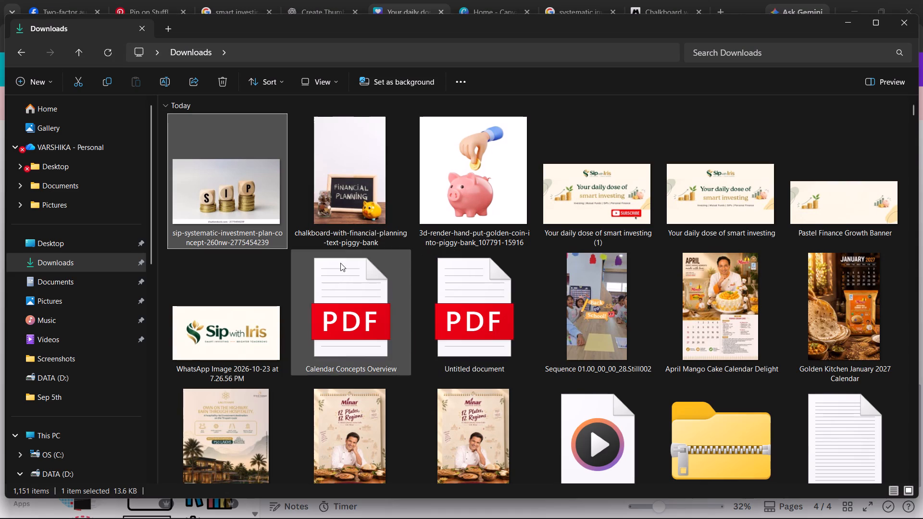
{"action": "left_click_drag", "start_coordinate": [230, 192], "coordinate": [502, 310]}
{"action": "key", "text": "alt+Tab"}
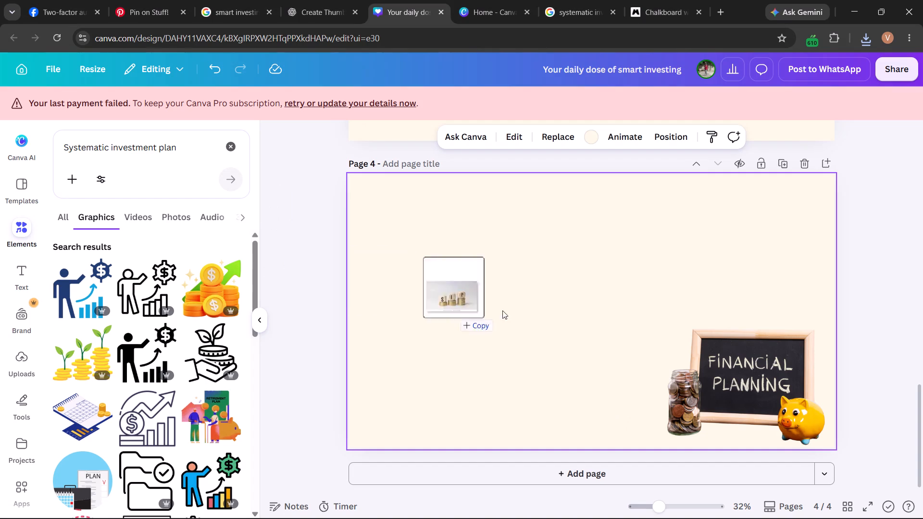
Drop the SIP dice photo near the middle of page 4 and remove its background.
{"action": "left_click_drag", "start_coordinate": [502, 310], "coordinate": [570, 316]}
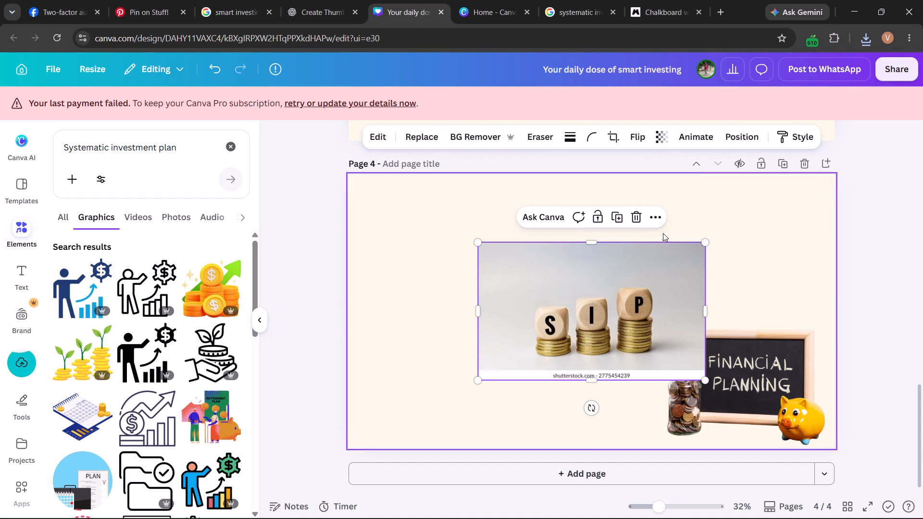
{"action": "left_click", "coordinate": [485, 142]}
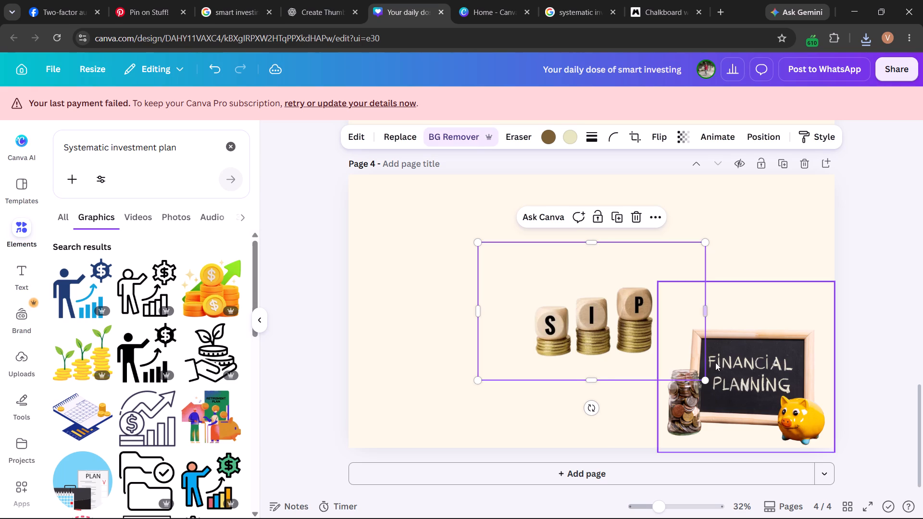
Crop the SIP image tightly around the dice and coin stacks, then place it slightly enlarged on page 4's left side.
{"action": "left_click_drag", "start_coordinate": [704, 310], "coordinate": [654, 316]}
{"action": "left_click_drag", "start_coordinate": [478, 303], "coordinate": [498, 302]}
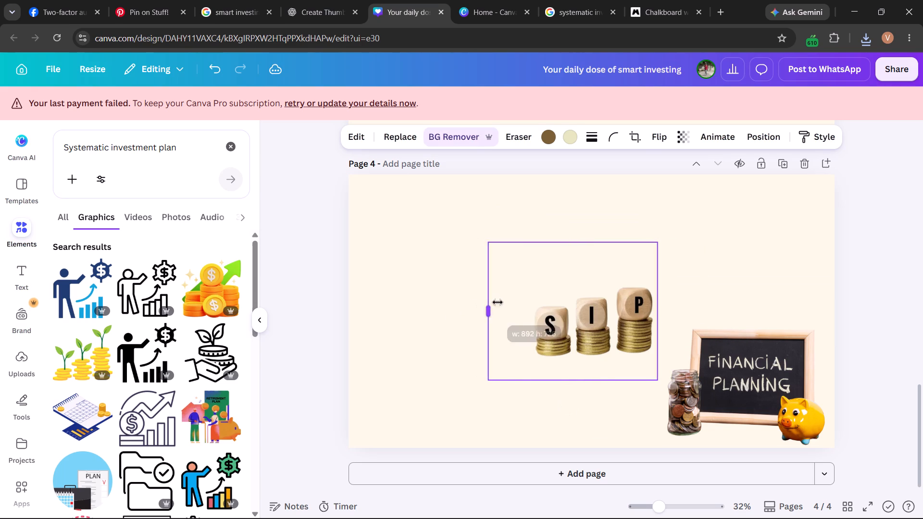
{"action": "left_click_drag", "start_coordinate": [498, 302], "coordinate": [531, 298]}
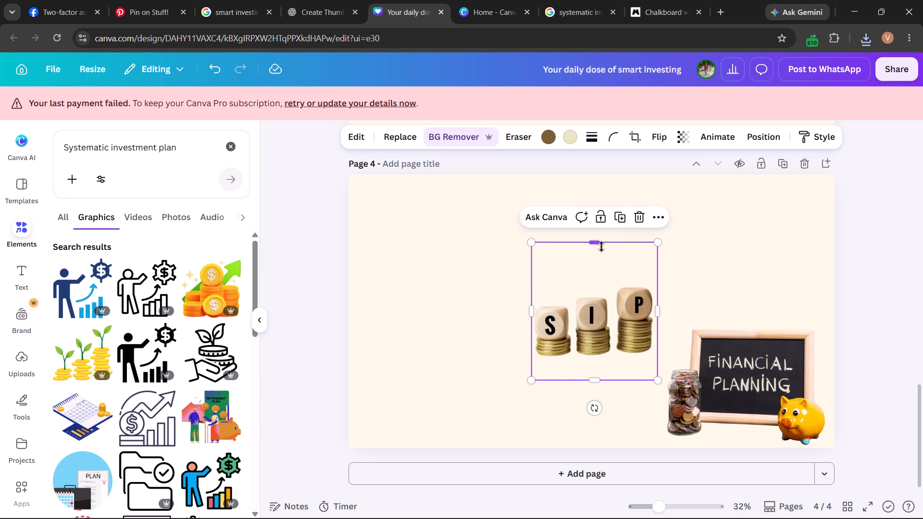
{"action": "left_click_drag", "start_coordinate": [600, 247], "coordinate": [601, 288]}
{"action": "left_click_drag", "start_coordinate": [593, 381], "coordinate": [600, 357]}
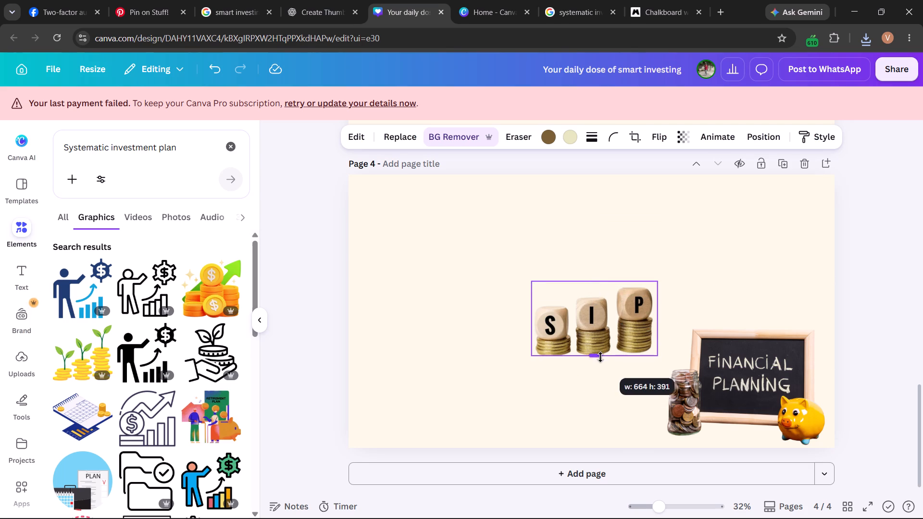
{"action": "left_click_drag", "start_coordinate": [600, 357], "coordinate": [601, 358]}
{"action": "left_click_drag", "start_coordinate": [601, 323], "coordinate": [461, 342]}
{"action": "left_click_drag", "start_coordinate": [518, 375], "coordinate": [533, 377]}
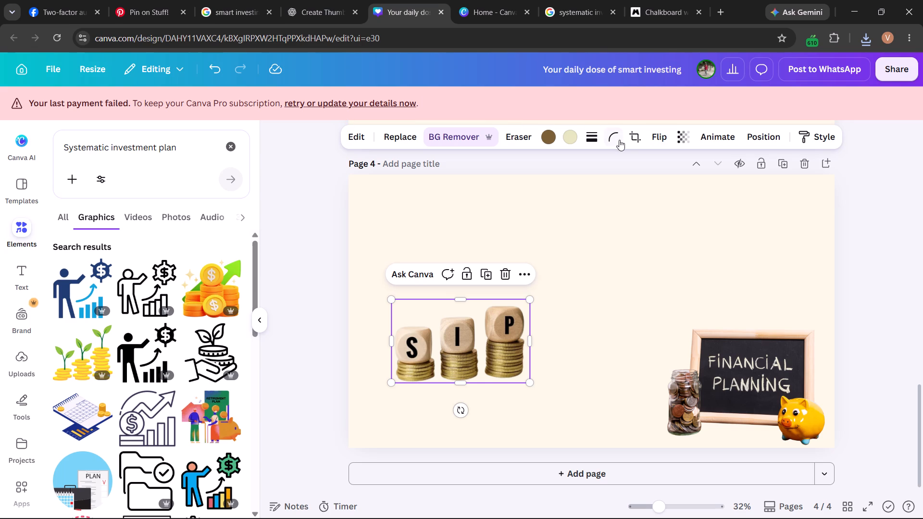
Apply the Drop shadow to both the SIP dice image and the financial planning chalkboard artwork.
{"action": "left_click", "coordinate": [363, 144]}
{"action": "scroll", "coordinate": [102, 345], "scroll_direction": "down", "scroll_amount": 5}
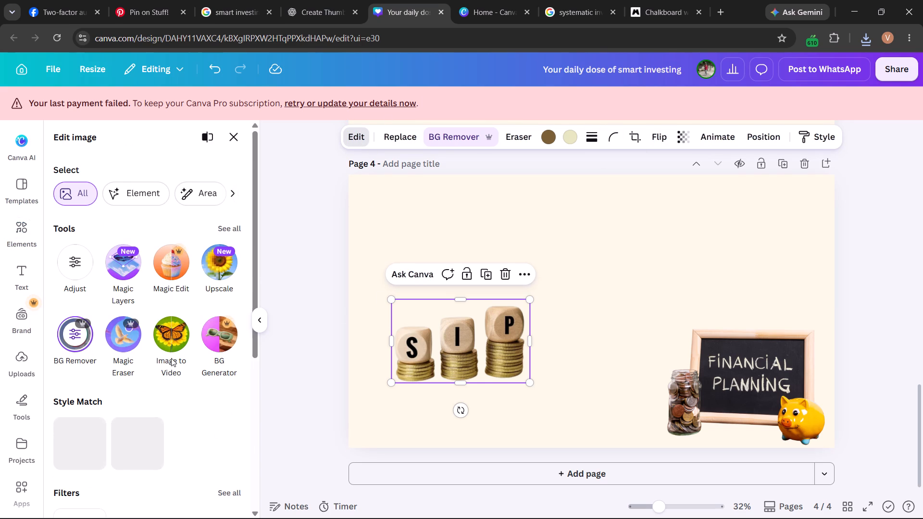
{"action": "scroll", "coordinate": [212, 386], "scroll_direction": "down", "scroll_amount": 4}
{"action": "left_click", "coordinate": [191, 476]}
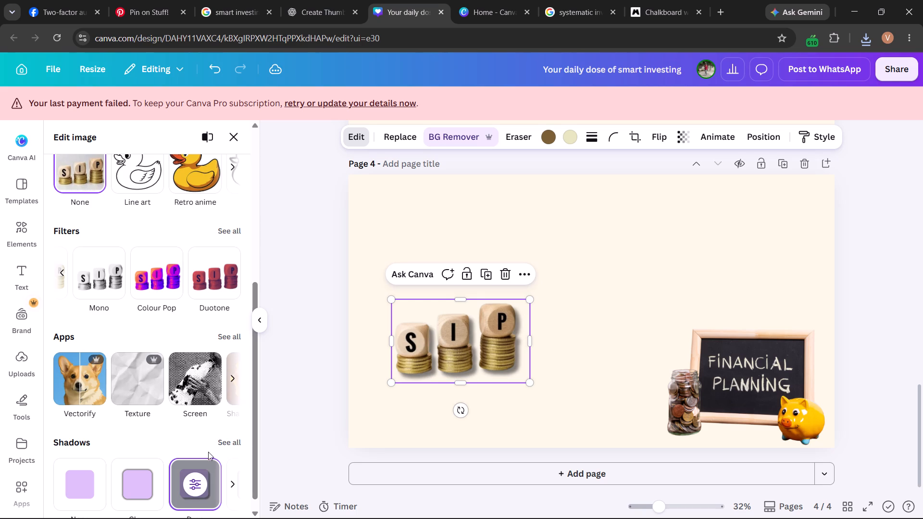
{"action": "scroll", "coordinate": [196, 436], "scroll_direction": "down", "scroll_amount": 1}
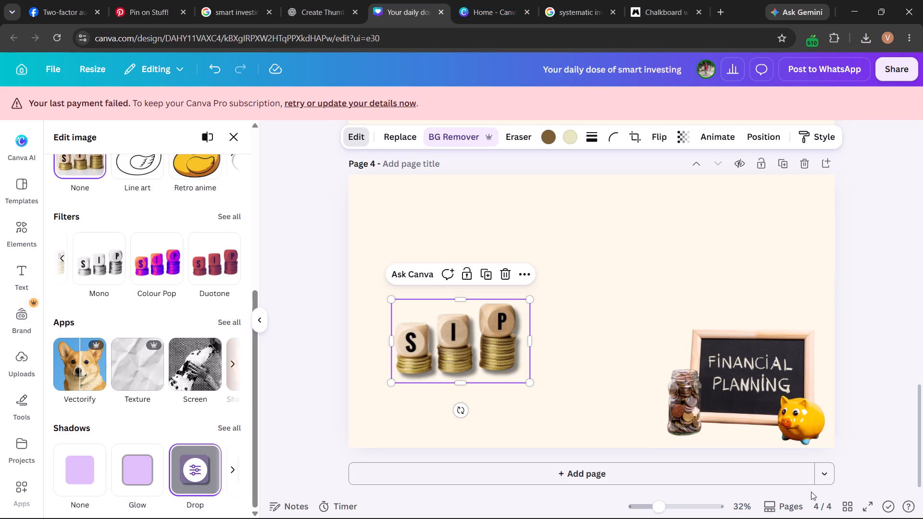
{"action": "left_click", "coordinate": [768, 393]}
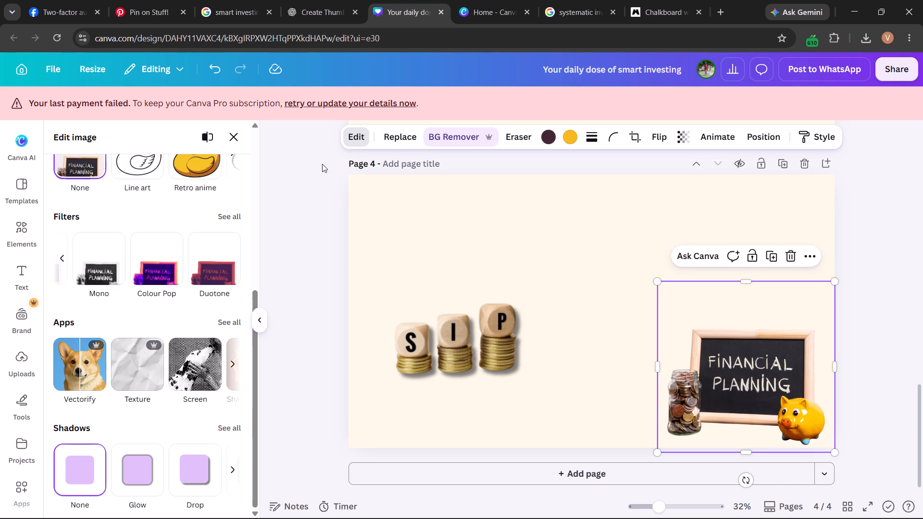
{"action": "left_click", "coordinate": [209, 472]}
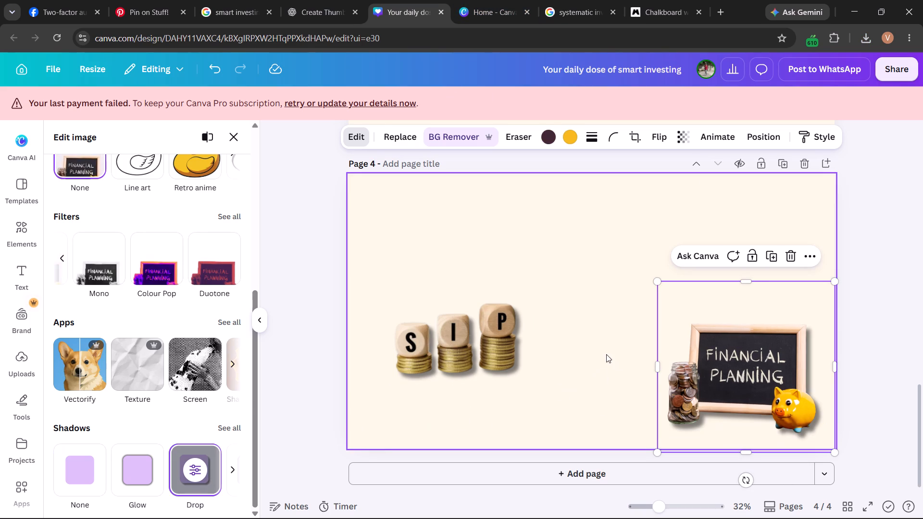
{"action": "left_click", "coordinate": [859, 304]}
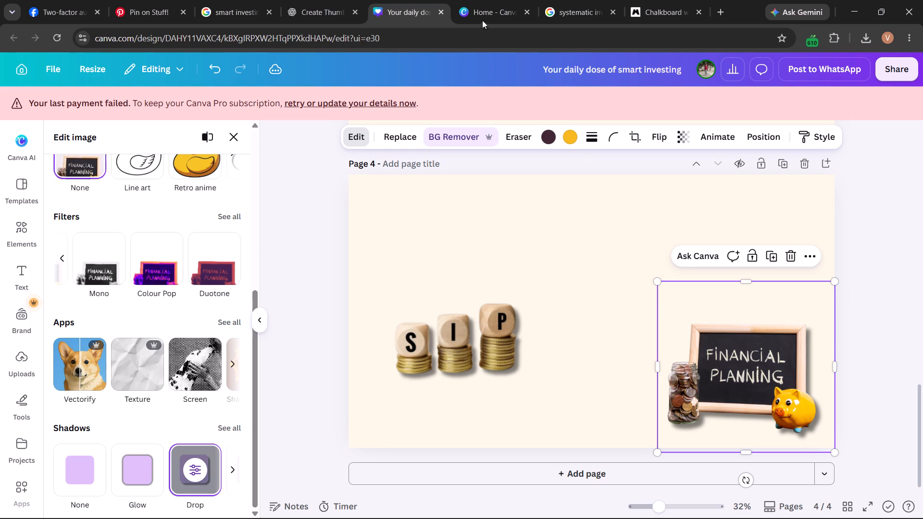
Move the SIP dice image into the upper-left corner of page 4.
{"action": "left_click_drag", "start_coordinate": [483, 348], "coordinate": [466, 320]}
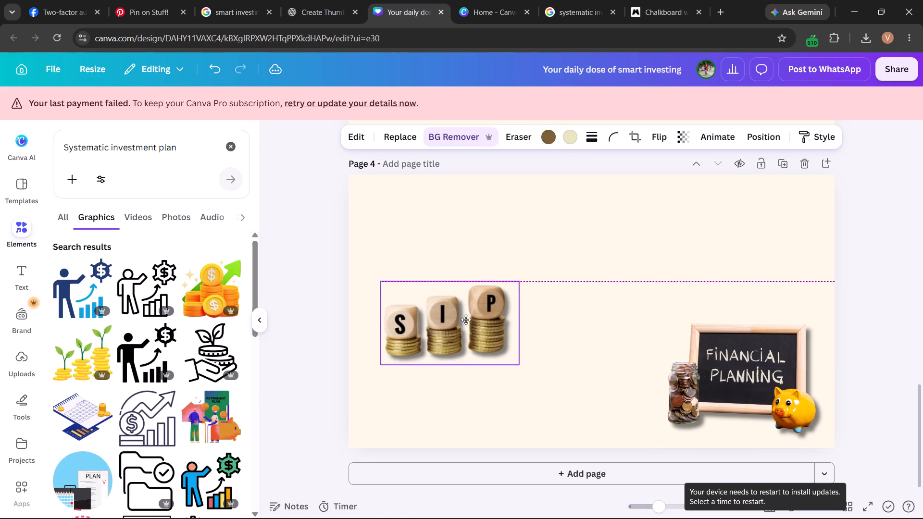
{"action": "left_click_drag", "start_coordinate": [466, 320], "coordinate": [449, 241]}
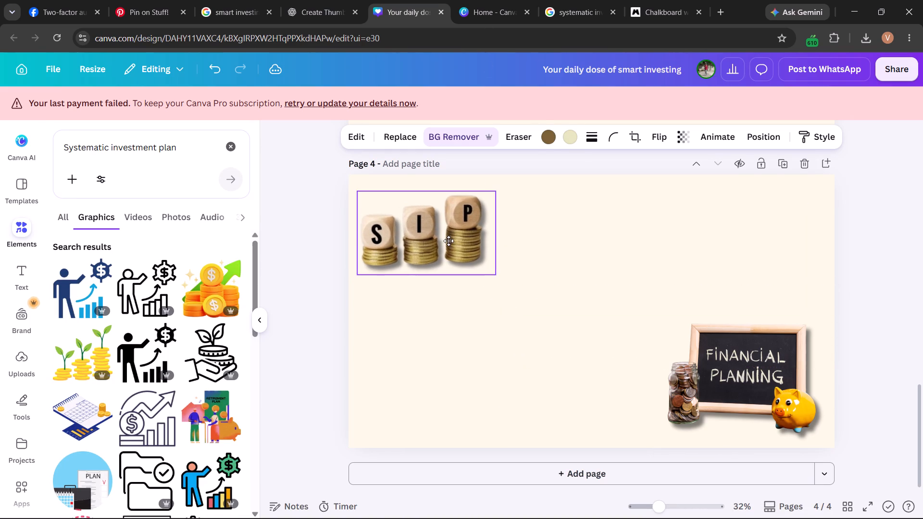
{"action": "left_click_drag", "start_coordinate": [449, 241], "coordinate": [452, 243]}
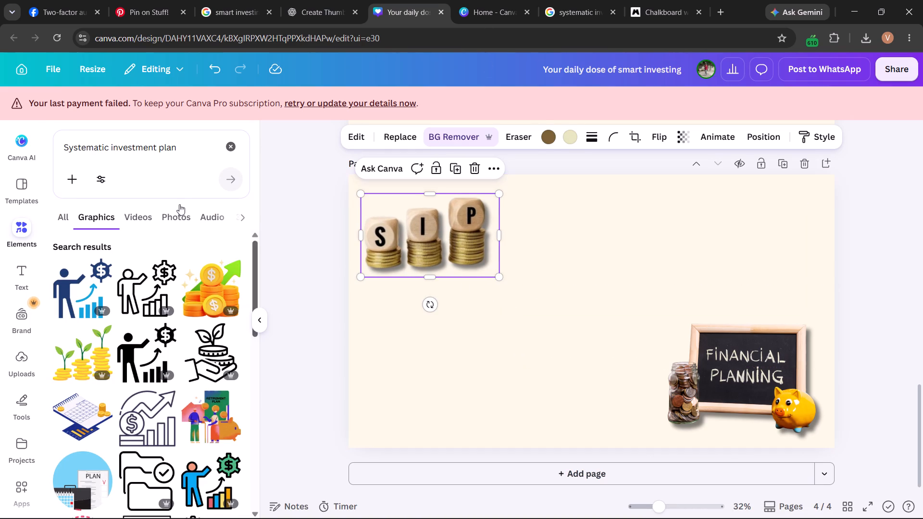
Search the graphics for "growth arrow" and add the dark green zigzag rising arrow to page 4.
{"action": "triple_click", "coordinate": [94, 146]}
{"action": "left_click", "coordinate": [94, 147]}
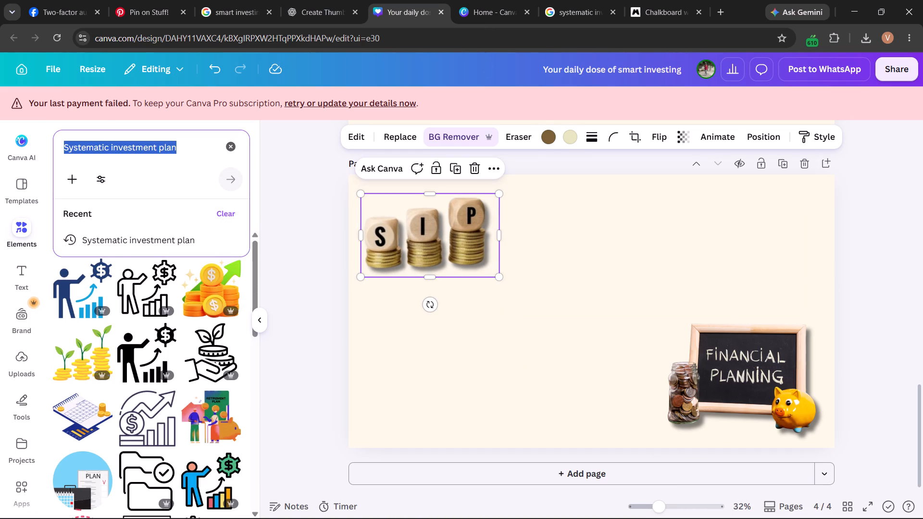
{"action": "type", "text": "growth arrow"}
{"action": "key", "text": "Return"}
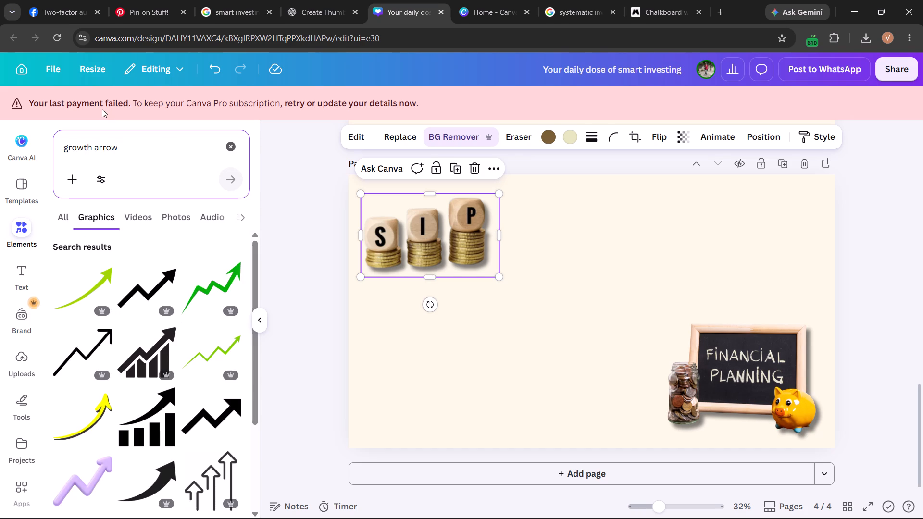
{"action": "left_click", "coordinate": [224, 295]}
Resize the green growth arrow to about the SIP image's width and place it directly below that image.
{"action": "left_click_drag", "start_coordinate": [532, 365], "coordinate": [531, 365]}
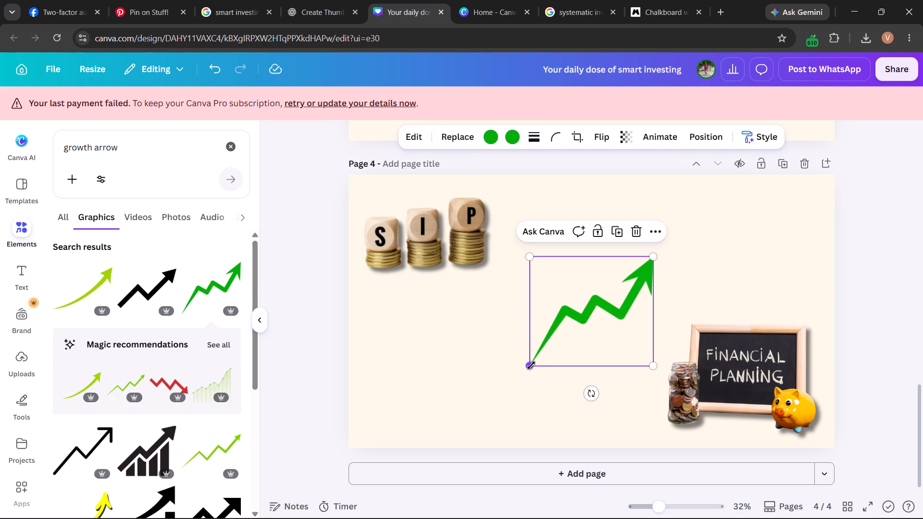
{"action": "left_click_drag", "start_coordinate": [531, 365], "coordinate": [444, 385]}
{"action": "left_click_drag", "start_coordinate": [567, 335], "coordinate": [631, 295]}
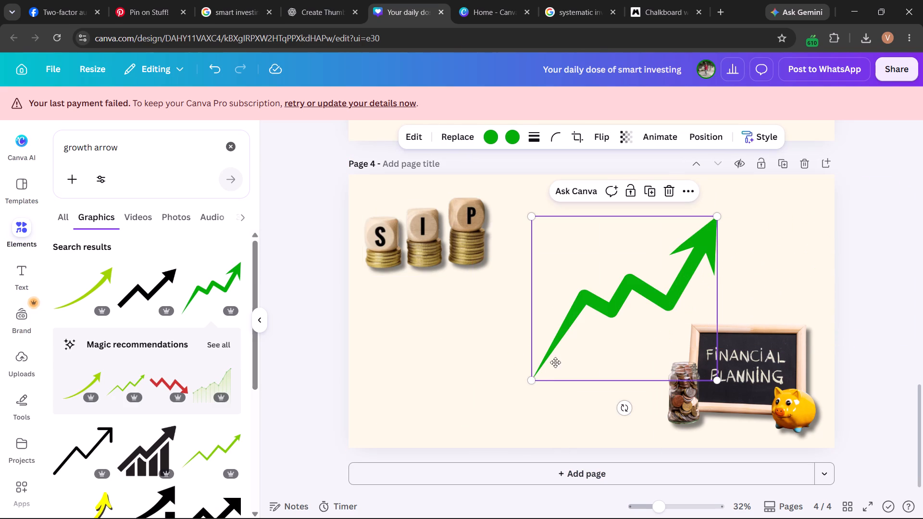
{"action": "left_click_drag", "start_coordinate": [532, 377], "coordinate": [599, 339]}
{"action": "left_click_drag", "start_coordinate": [697, 256], "coordinate": [471, 329]}
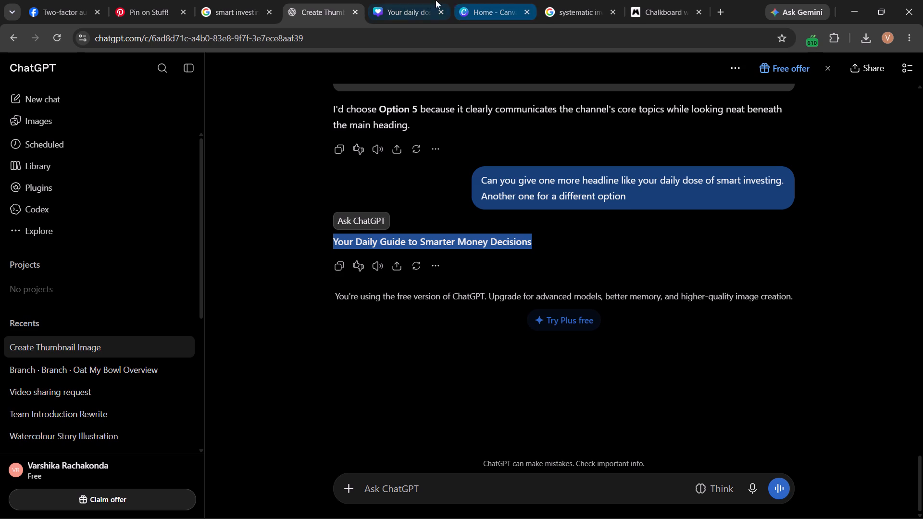
Switch to the Canva design, paste the headline "Your Daily Guide to Smarter Money Decisions" onto page 4, and narrow its text box to two lines.
{"action": "left_click", "coordinate": [422, 2]}
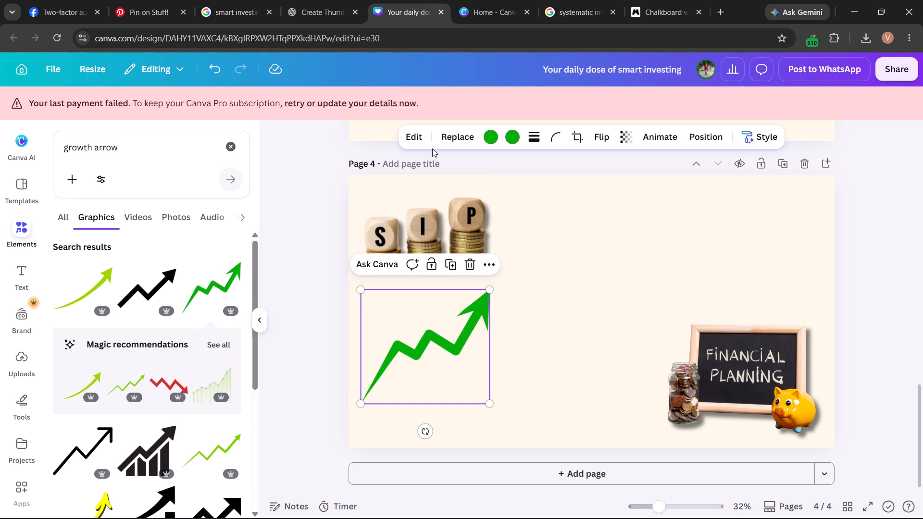
{"action": "left_click", "coordinate": [583, 192]}
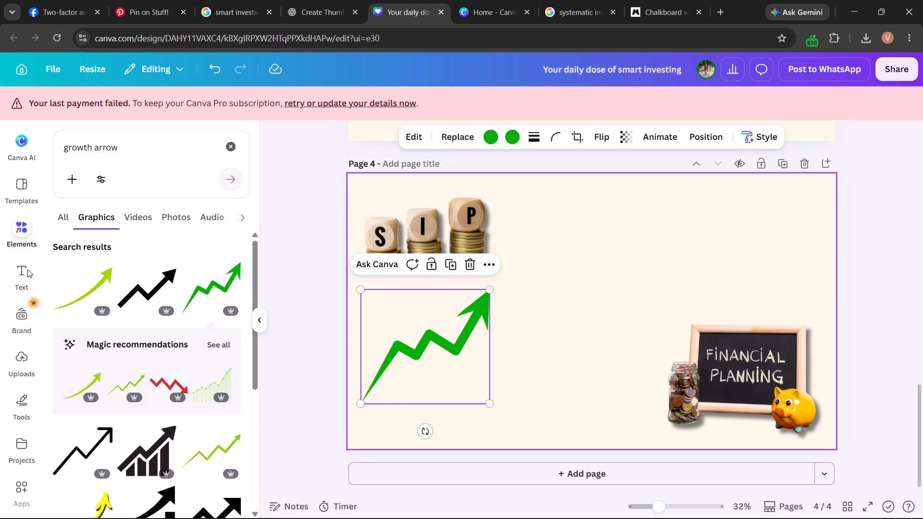
{"action": "left_click", "coordinate": [8, 272]}
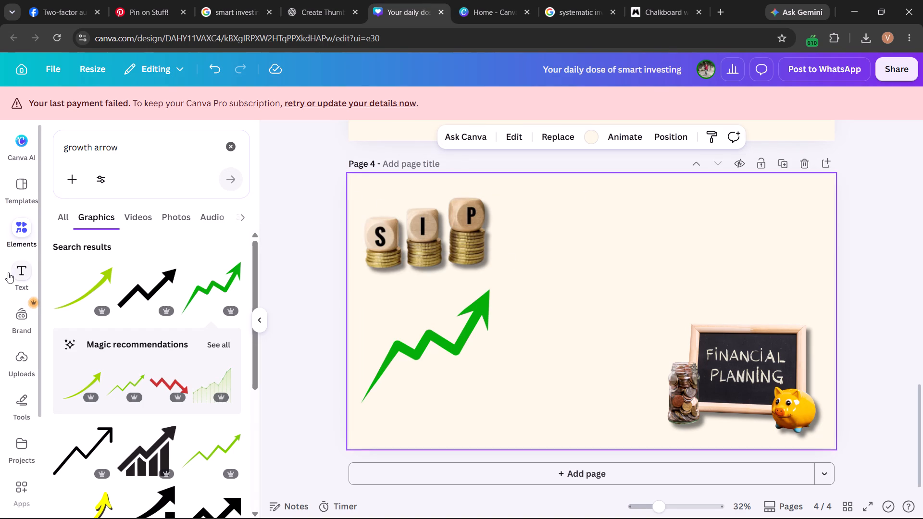
{"action": "left_click", "coordinate": [187, 187]}
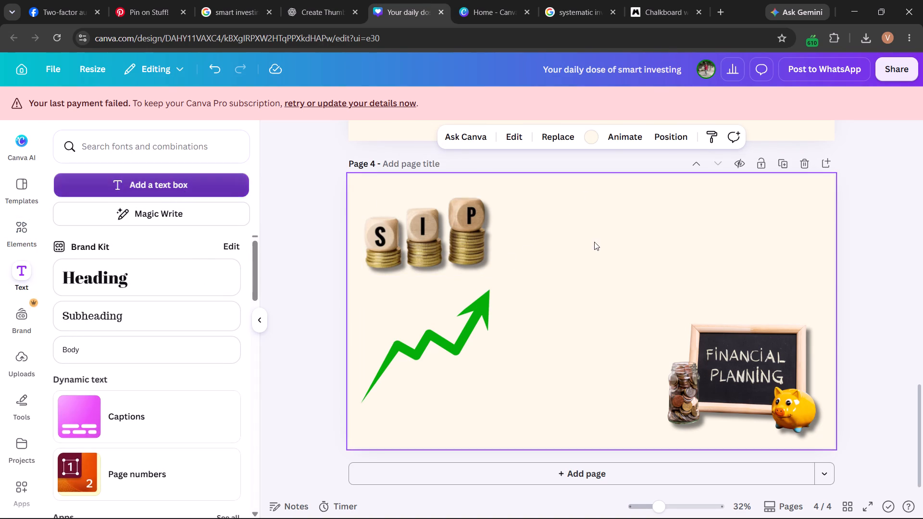
{"action": "key", "text": "ctrl+v"}
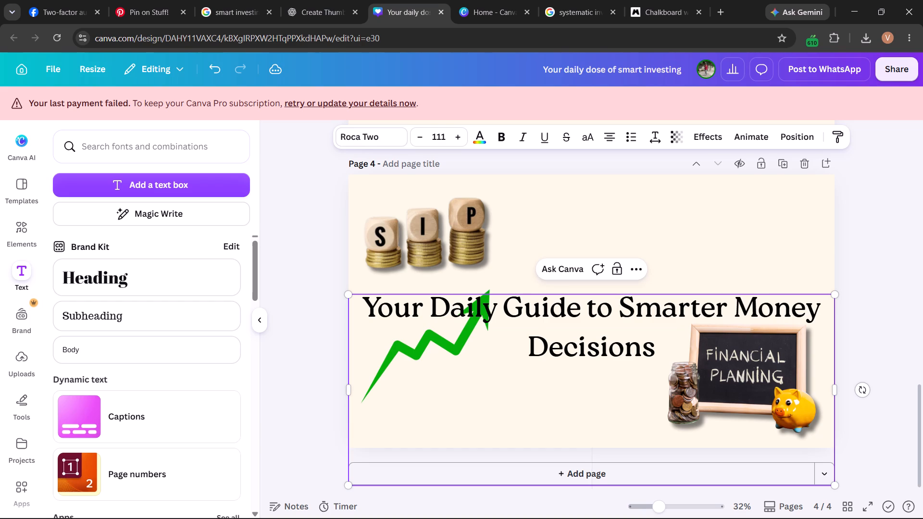
{"action": "left_click_drag", "start_coordinate": [837, 389], "coordinate": [704, 382]}
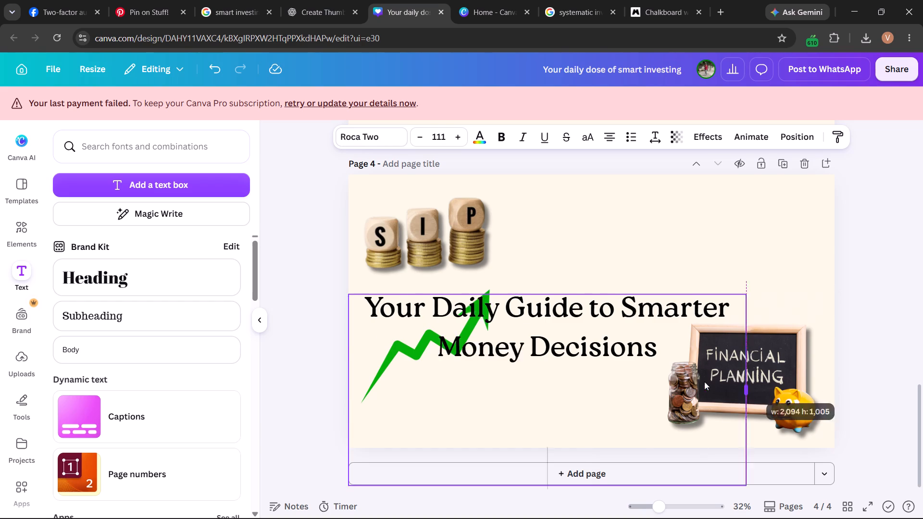
{"action": "left_click_drag", "start_coordinate": [704, 382], "coordinate": [687, 383]}
{"action": "left_click", "coordinate": [363, 124]}
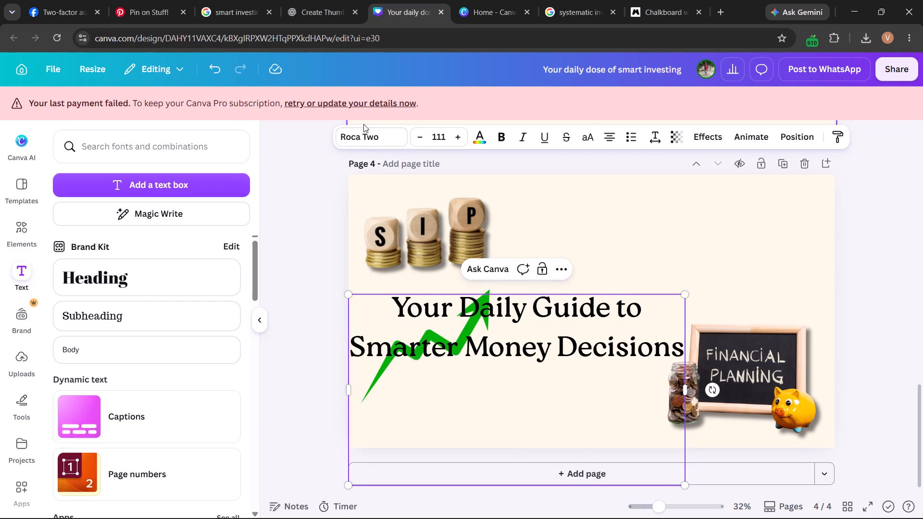
Delete the blank lines beneath the headline text on page 4.
{"action": "left_click", "coordinate": [481, 355]}
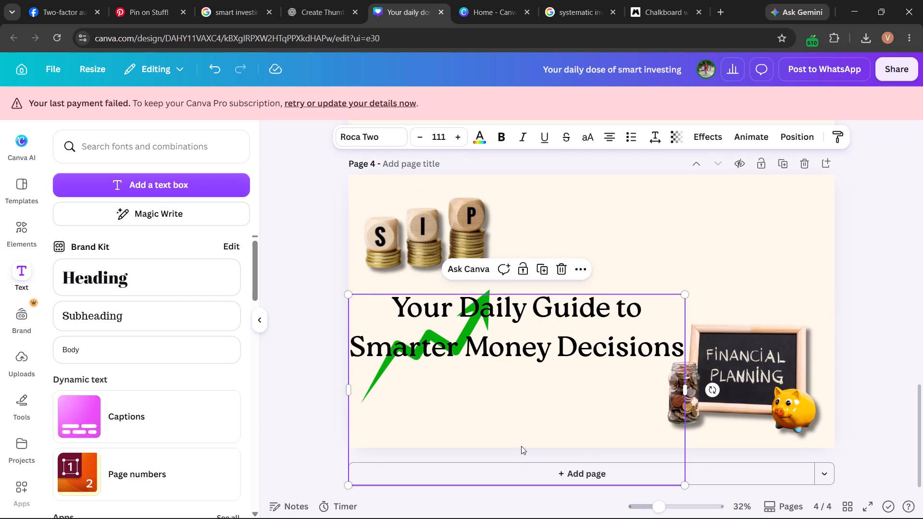
{"action": "double_click", "coordinate": [521, 446]}
{"action": "left_click", "coordinate": [521, 454]}
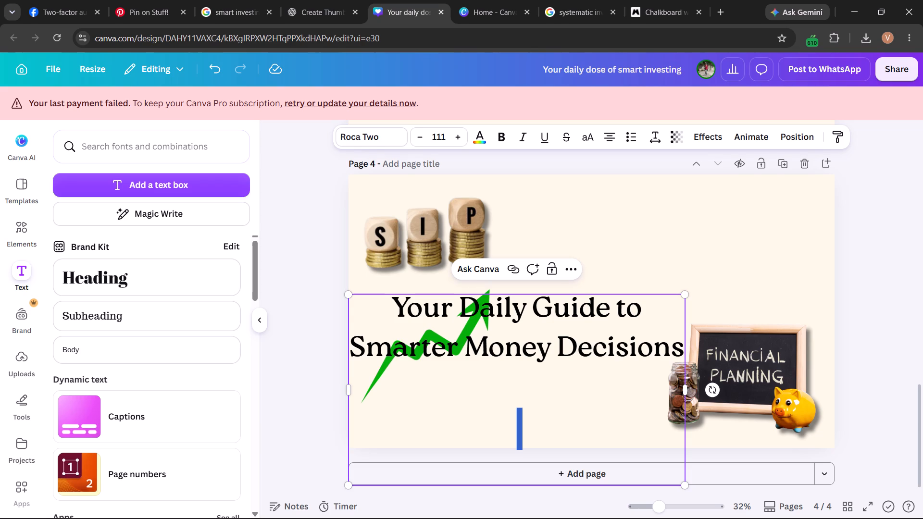
{"action": "left_click", "coordinate": [546, 444]}
{"action": "key", "text": "BackSpace"}
{"action": "left_click", "coordinate": [516, 432]}
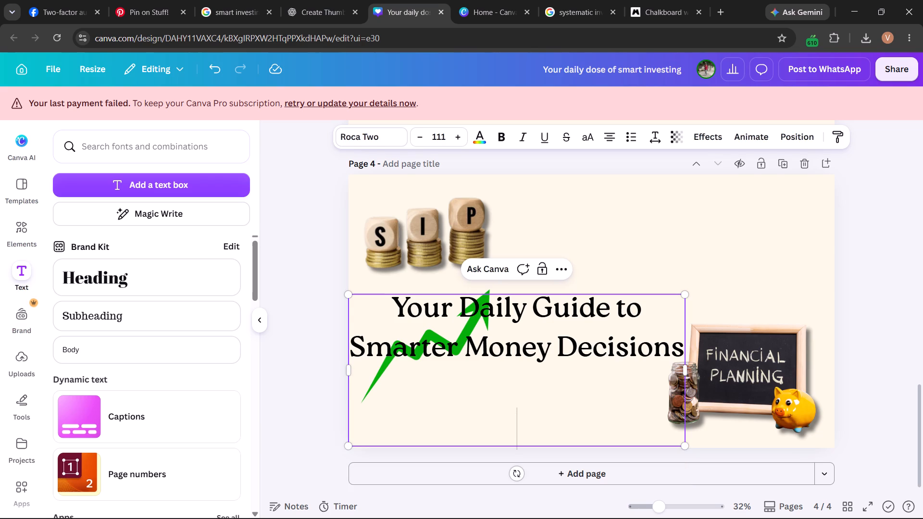
{"action": "key", "text": "BackSpace"}
{"action": "key", "text": "BackSpace"}
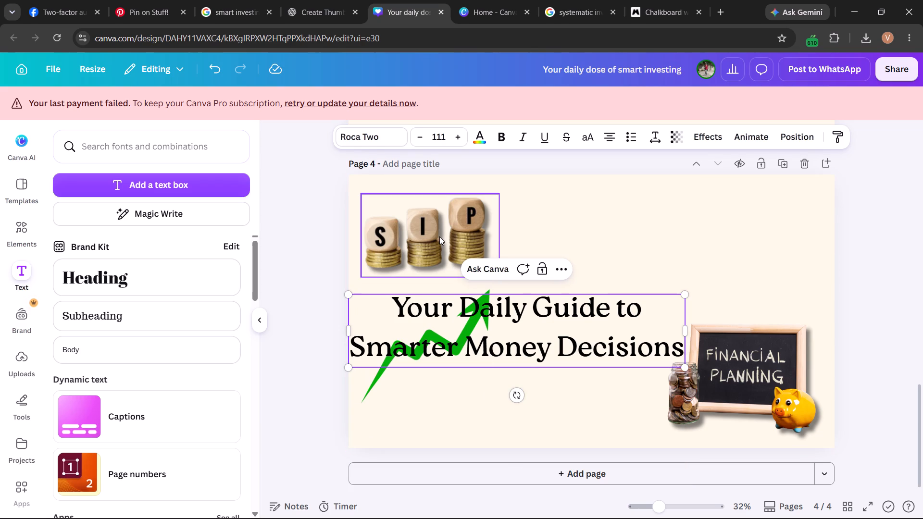
Set the whole headline in bold Montserrat.
{"action": "key", "text": "ctrl+a"}
{"action": "left_click", "coordinate": [367, 146]}
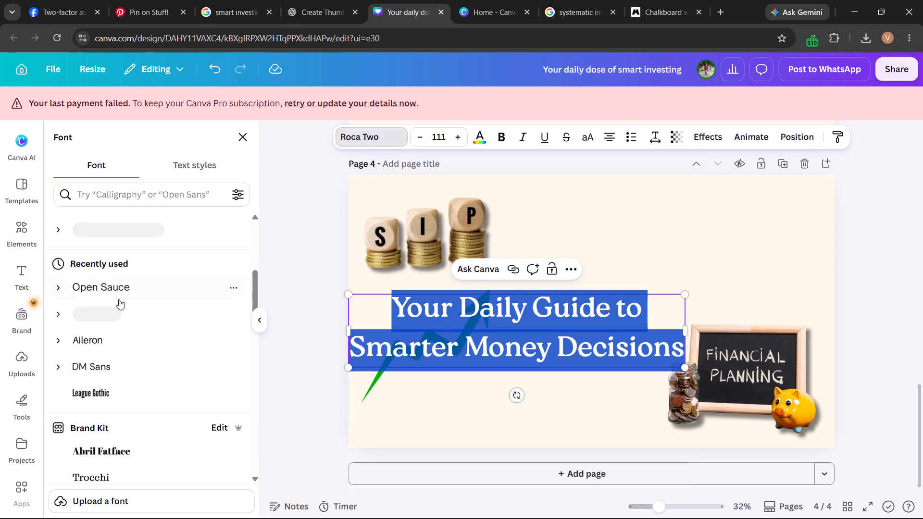
{"action": "scroll", "coordinate": [123, 418], "scroll_direction": "down", "scroll_amount": 4}
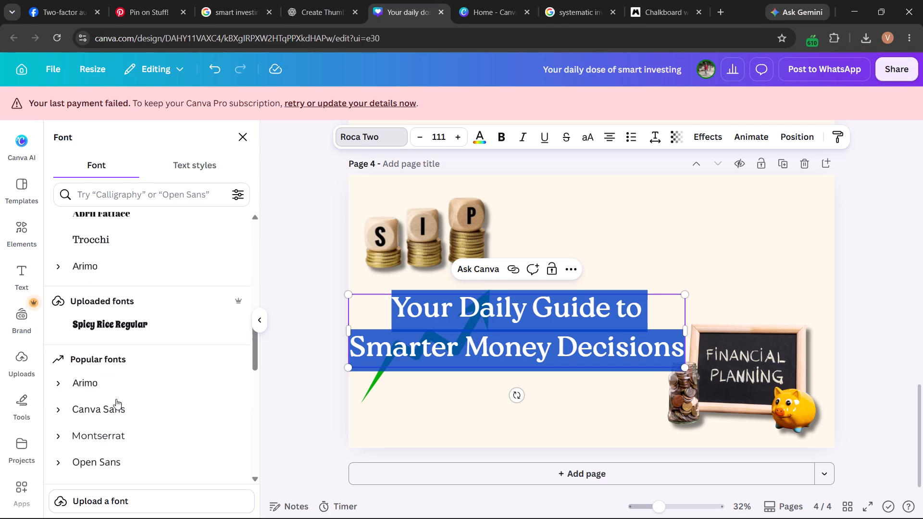
{"action": "left_click", "coordinate": [110, 437]}
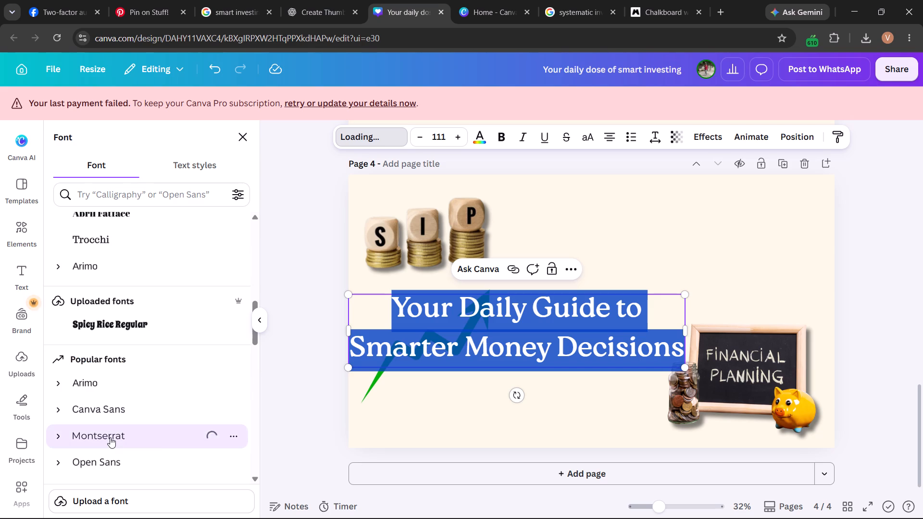
{"action": "scroll", "coordinate": [121, 414], "scroll_direction": "down", "scroll_amount": 1}
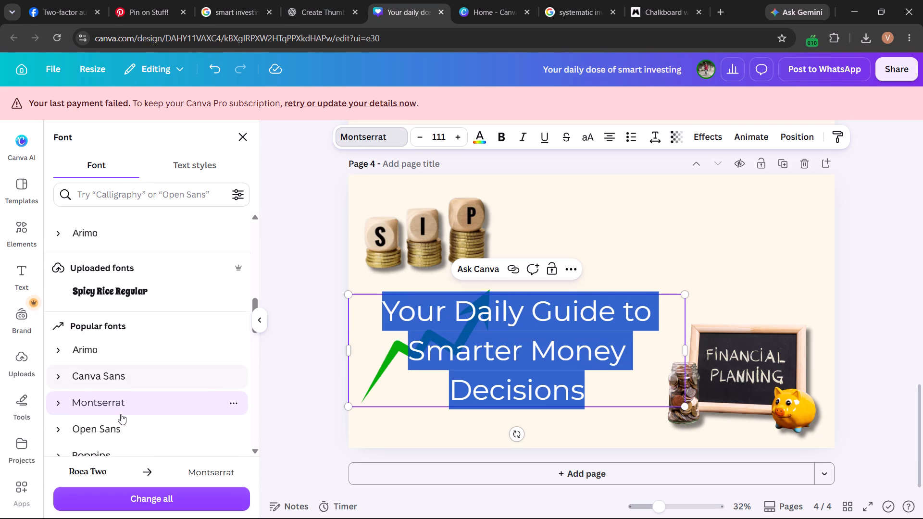
{"action": "left_click", "coordinate": [494, 139]}
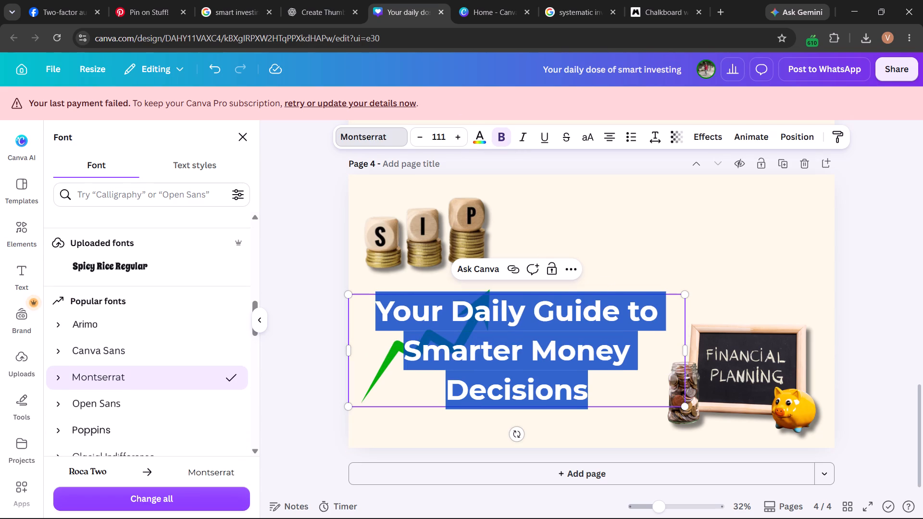
Move the headline beside the SIP image, above the financial-planning board.
{"action": "left_click", "coordinate": [678, 262]}
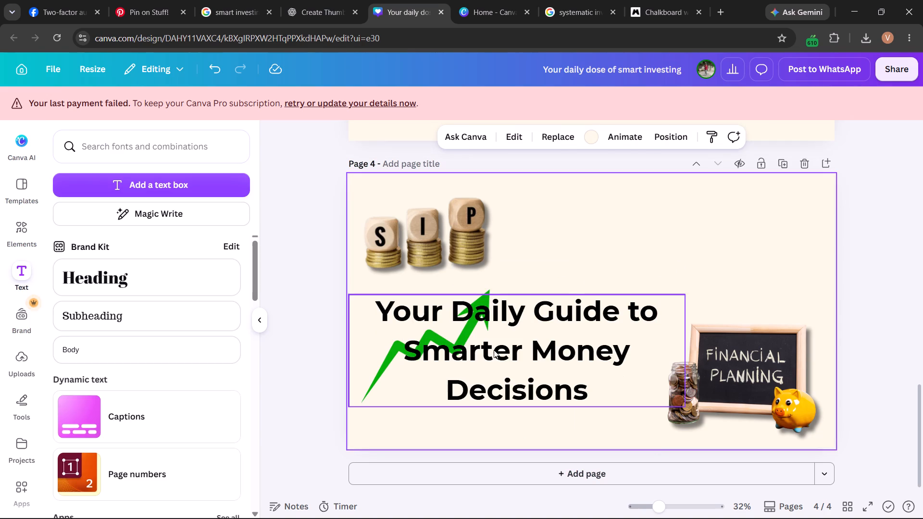
{"action": "left_click", "coordinate": [494, 350]}
{"action": "left_click_drag", "start_coordinate": [498, 352], "coordinate": [618, 266]}
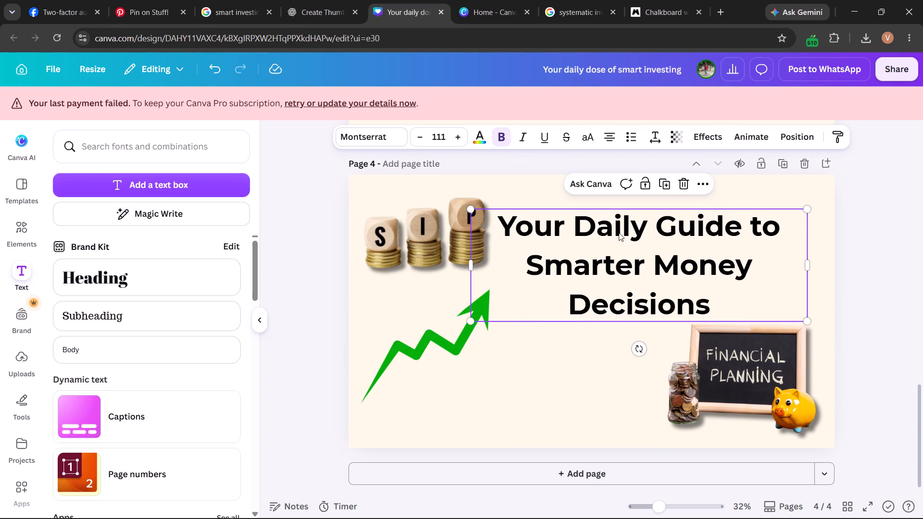
Change the headline words "Daily" and "Money" to start with lowercase letters.
{"action": "double_click", "coordinate": [604, 229]}
{"action": "left_click", "coordinate": [599, 227]}
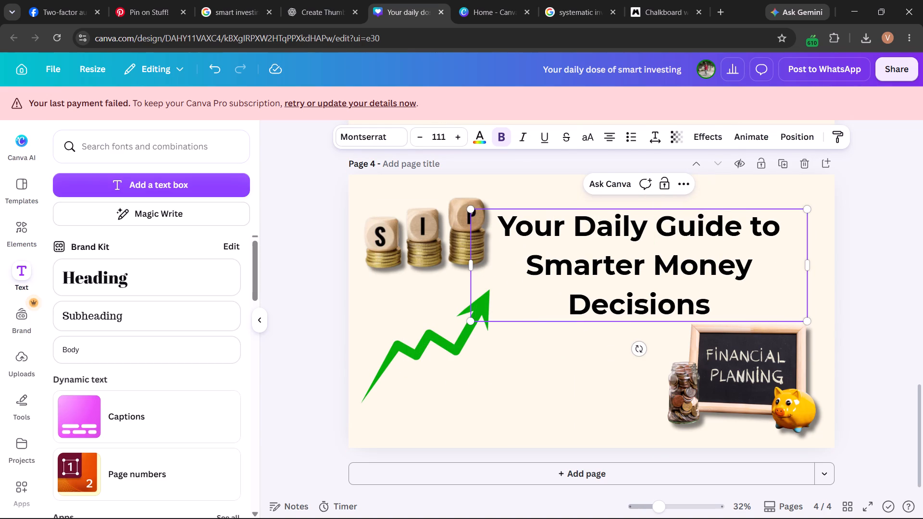
{"action": "key", "text": "BackSpace"}
{"action": "key", "text": "d"}
{"action": "key", "text": "Down"}
{"action": "key", "text": "Right"}
{"action": "key", "text": "Right"}
{"action": "key", "text": "Right"}
{"action": "key", "text": "Right"}
{"action": "key", "text": "Right"}
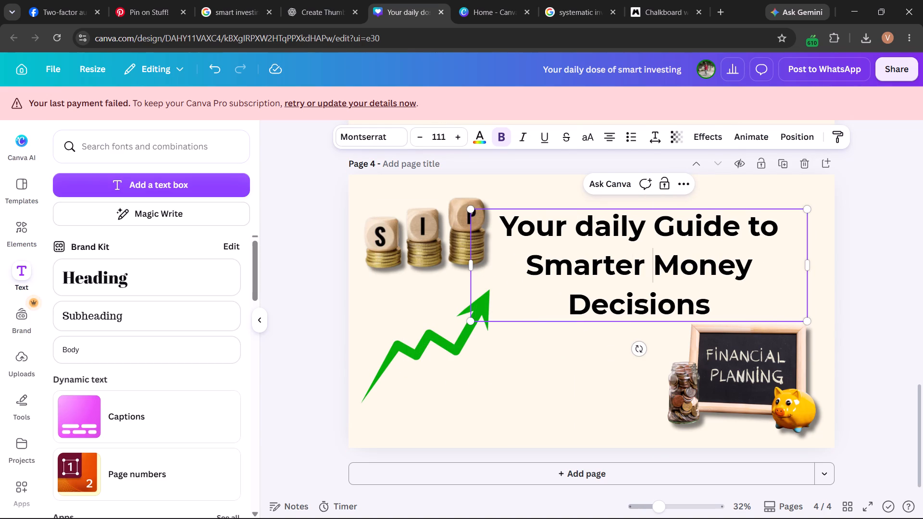
{"action": "key", "text": "Right"}
{"action": "key", "text": "Right"}
{"action": "key", "text": "Left"}
{"action": "key", "text": "BackSpace"}
{"action": "key", "text": "m"}
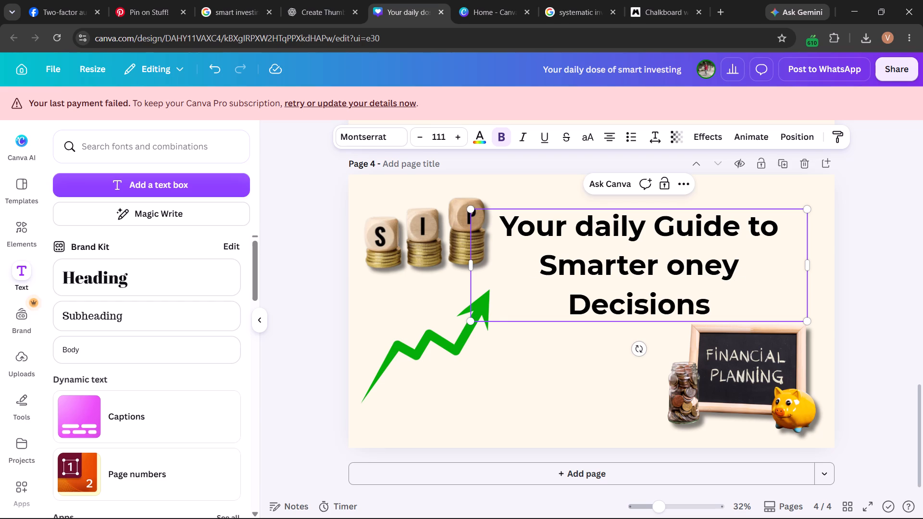
Change the headline words "Smarter" and "Guide" to start with lowercase letters.
{"action": "key", "text": "Left"}
{"action": "key", "text": "Left"}
{"action": "key", "text": "Left"}
{"action": "key", "text": "Left"}
{"action": "key", "text": "Left"}
{"action": "key", "text": "Left"}
{"action": "key", "text": "Left"}
{"action": "key", "text": "Left"}
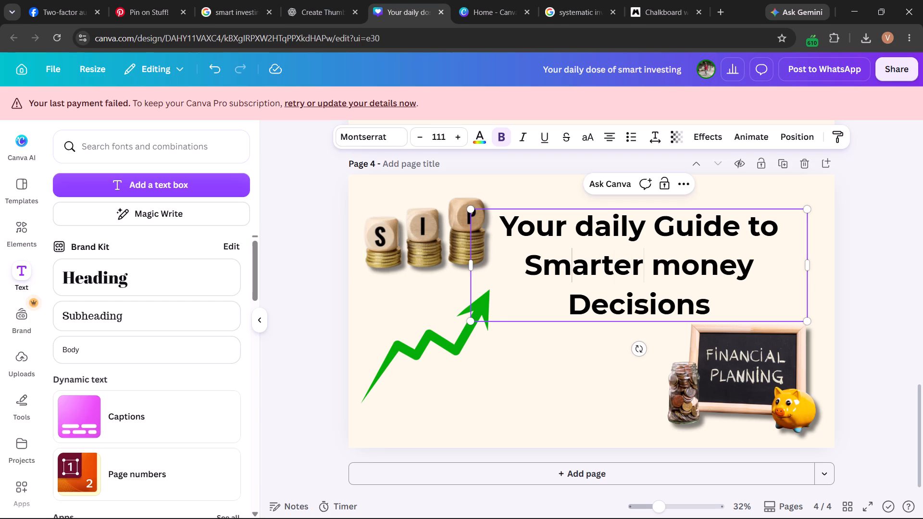
{"action": "key", "text": "Left"}
{"action": "key", "text": "Right"}
{"action": "key", "text": "BackSpace"}
{"action": "key", "text": "s"}
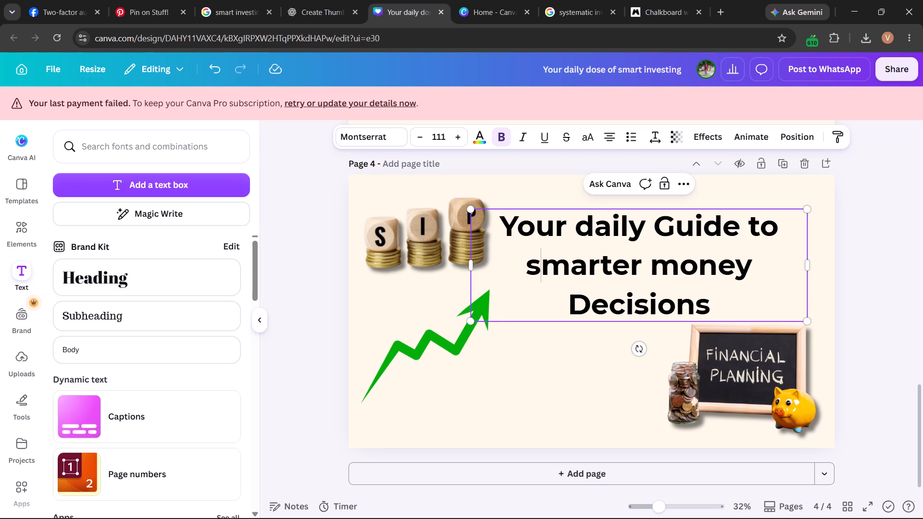
{"action": "key", "text": "Up"}
{"action": "key", "text": "Right"}
{"action": "key", "text": "Right"}
{"action": "key", "text": "Right"}
{"action": "key", "text": "Right"}
{"action": "key", "text": "Right"}
{"action": "key", "text": "Right"}
{"action": "key", "text": "Right"}
{"action": "key", "text": "Right"}
{"action": "key", "text": "Right"}
{"action": "key", "text": "Right"}
{"action": "key", "text": "BackSpace"}
{"action": "key", "text": "g"}
Change the headline word "Decisions" to start with a lowercase letter.
{"action": "key", "text": "Down"}
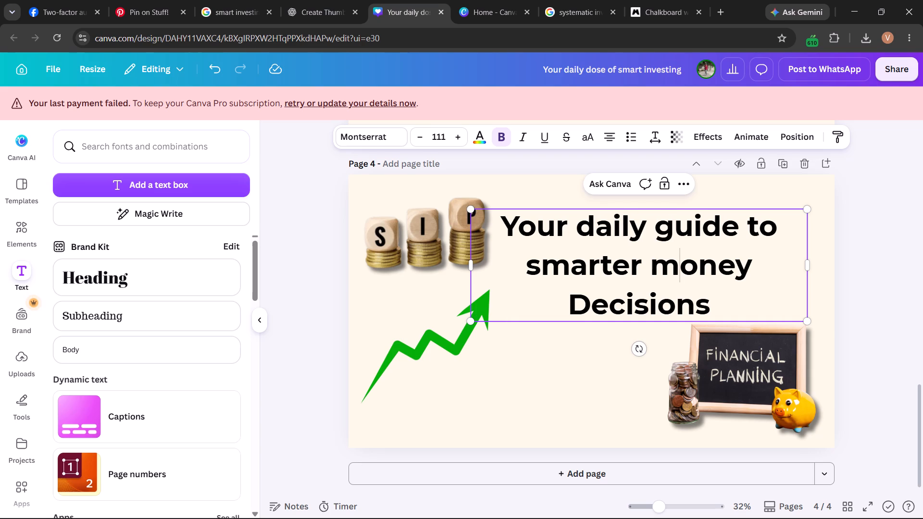
{"action": "key", "text": "Down"}
{"action": "key", "text": "Down"}
{"action": "key", "text": "Left"}
{"action": "key", "text": "Left"}
{"action": "key", "text": "Left"}
{"action": "key", "text": "Left"}
{"action": "key", "text": "Left"}
{"action": "key", "text": "Left"}
{"action": "key", "text": "Left"}
{"action": "key", "text": "Left"}
{"action": "key", "text": "Left"}
{"action": "key", "text": "Left"}
{"action": "key", "text": "Left"}
{"action": "key", "text": "Right"}
{"action": "key", "text": "Right"}
{"action": "key", "text": "Right"}
{"action": "key", "text": "BackSpace"}
{"action": "key", "text": "d"}
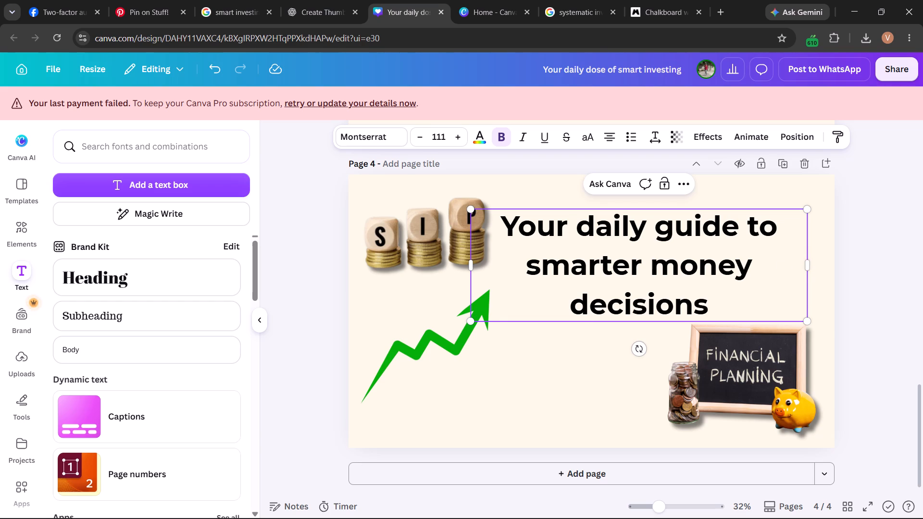
Narrow the headline's text box slightly from its right edge, keeping the text on three lines.
{"action": "left_click_drag", "start_coordinate": [810, 262], "coordinate": [781, 261]}
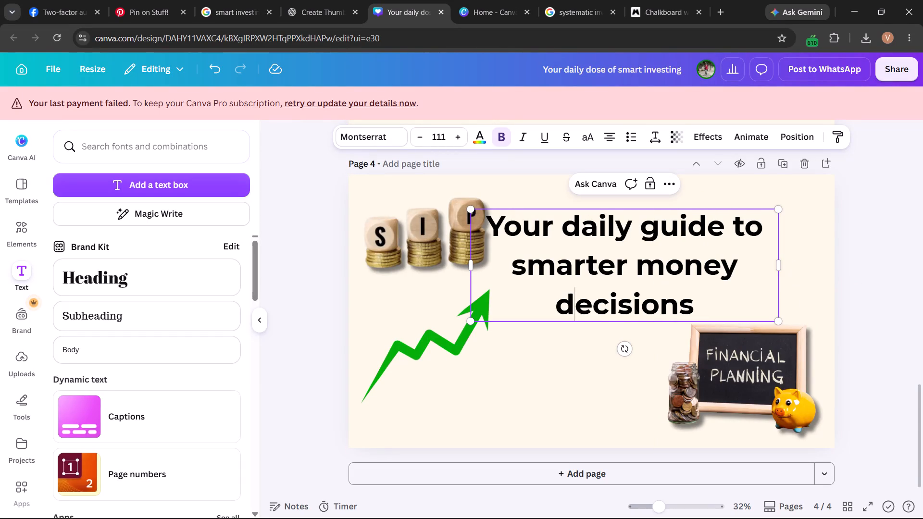
{"action": "left_click_drag", "start_coordinate": [709, 301], "coordinate": [727, 297]}
{"action": "left_click", "coordinate": [290, 313]}
Shrink the green growth arrow to about two-thirds of its size and place it near the page's lower-left corner.
{"action": "left_click_drag", "start_coordinate": [429, 349], "coordinate": [428, 389]}
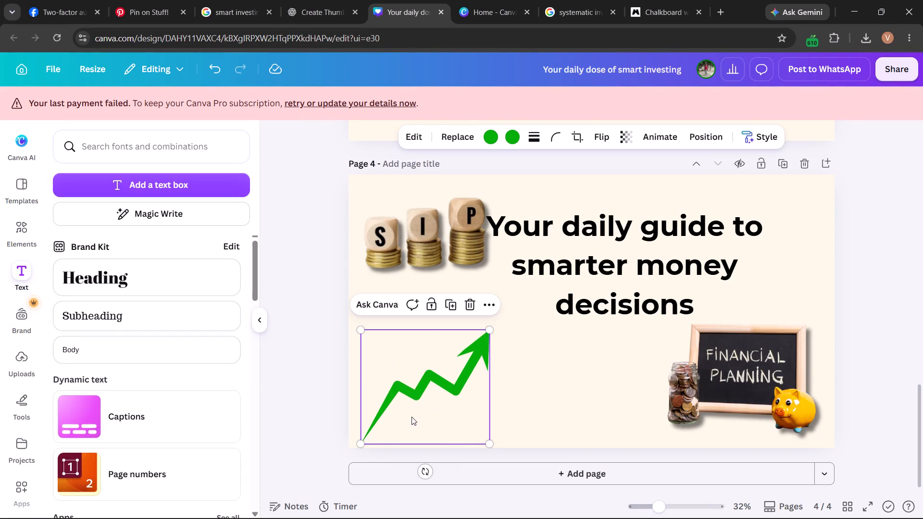
{"action": "left_click_drag", "start_coordinate": [357, 447], "coordinate": [374, 430]}
{"action": "left_click_drag", "start_coordinate": [359, 446], "coordinate": [360, 446]}
{"action": "left_click_drag", "start_coordinate": [360, 446], "coordinate": [404, 417]}
{"action": "left_click_drag", "start_coordinate": [449, 368], "coordinate": [413, 365]}
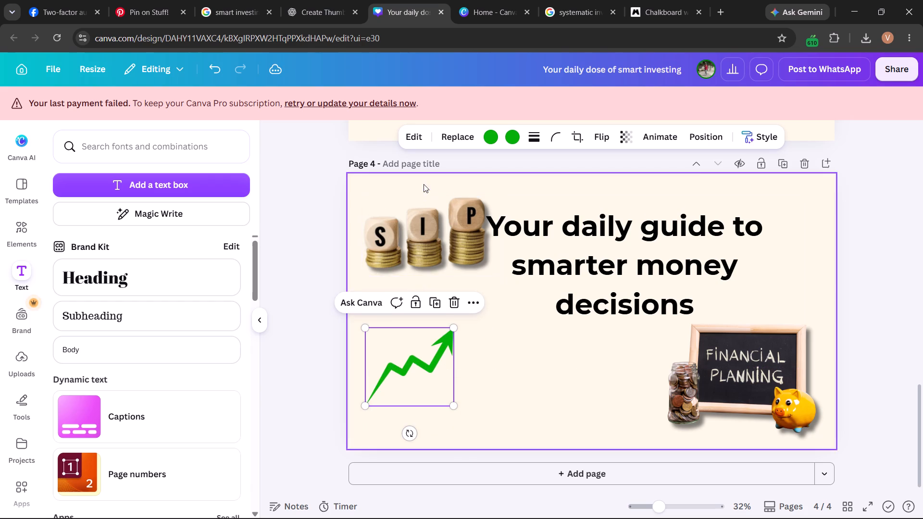
Move the SIP image up to the page's top-left corner, partly past the left edge.
{"action": "left_click_drag", "start_coordinate": [426, 227], "coordinate": [386, 210]}
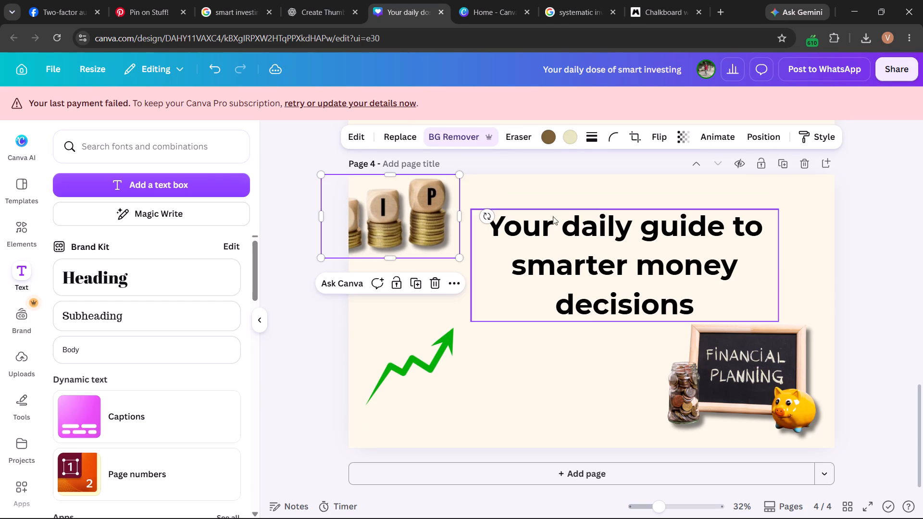
Move the headline toward the centre of page 4, between the SIP image and the financial-planning board.
{"action": "left_click_drag", "start_coordinate": [605, 253], "coordinate": [536, 286]}
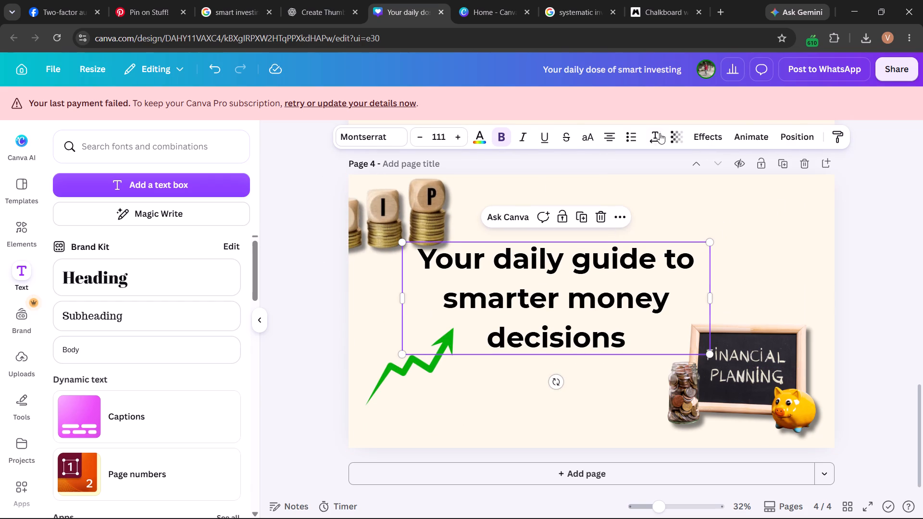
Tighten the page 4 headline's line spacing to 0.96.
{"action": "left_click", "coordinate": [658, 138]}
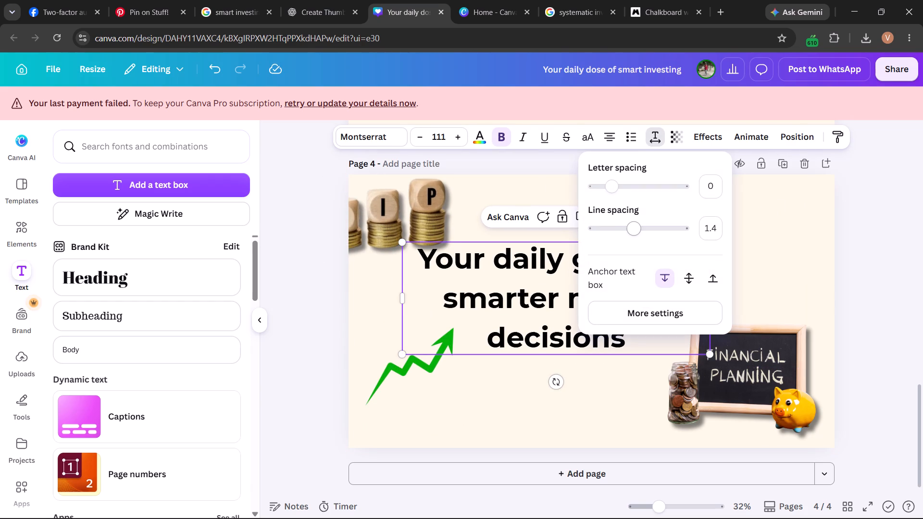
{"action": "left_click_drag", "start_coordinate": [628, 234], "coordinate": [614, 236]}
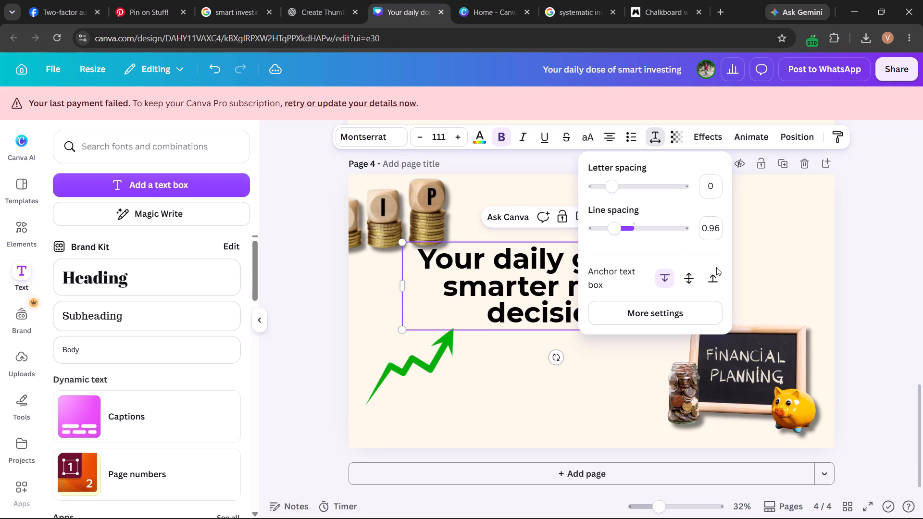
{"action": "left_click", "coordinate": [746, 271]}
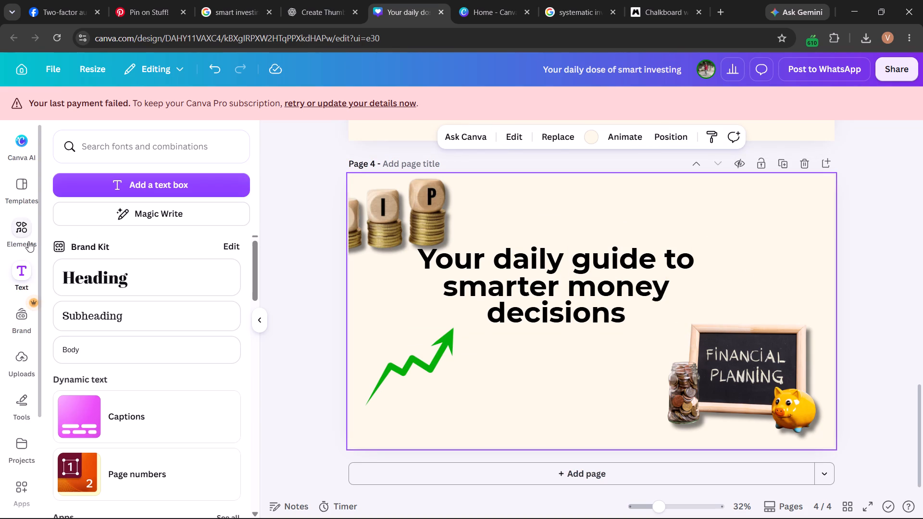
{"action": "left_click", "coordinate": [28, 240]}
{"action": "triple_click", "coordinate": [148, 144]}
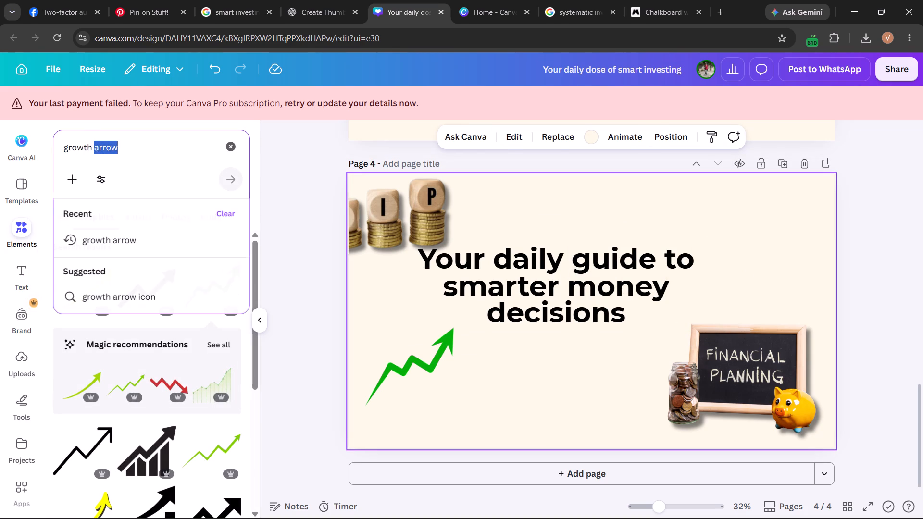
Recolour the page 4 headline dark turquoise #023421, after sampling the dark green of page 3's headline.
{"action": "left_click", "coordinate": [502, 266]}
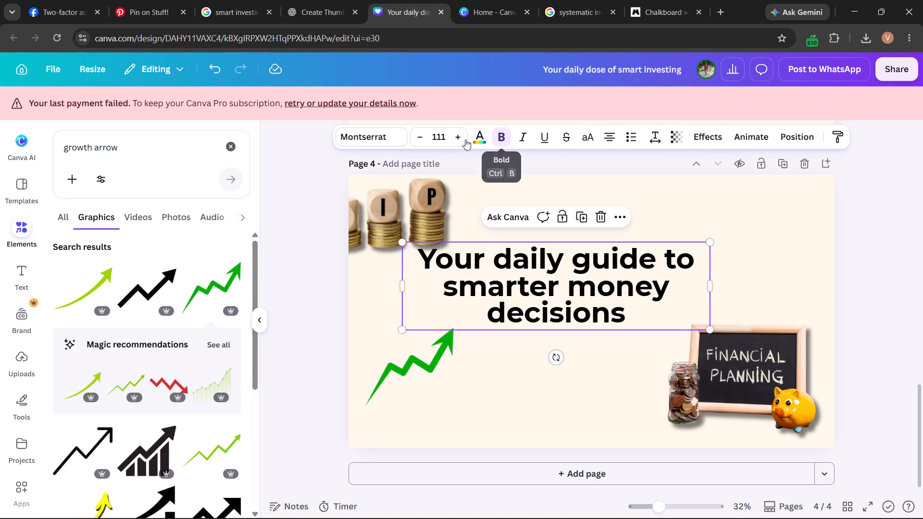
{"action": "left_click", "coordinate": [474, 139]}
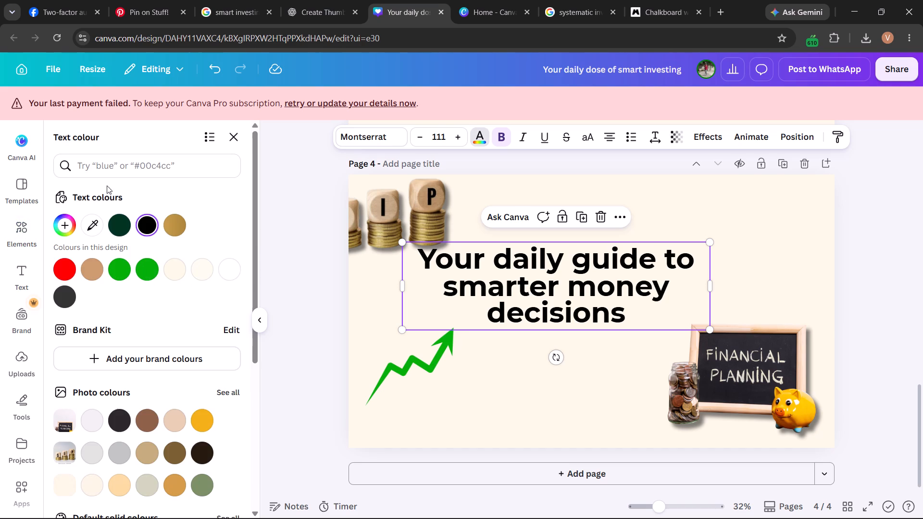
{"action": "left_click", "coordinate": [91, 233]}
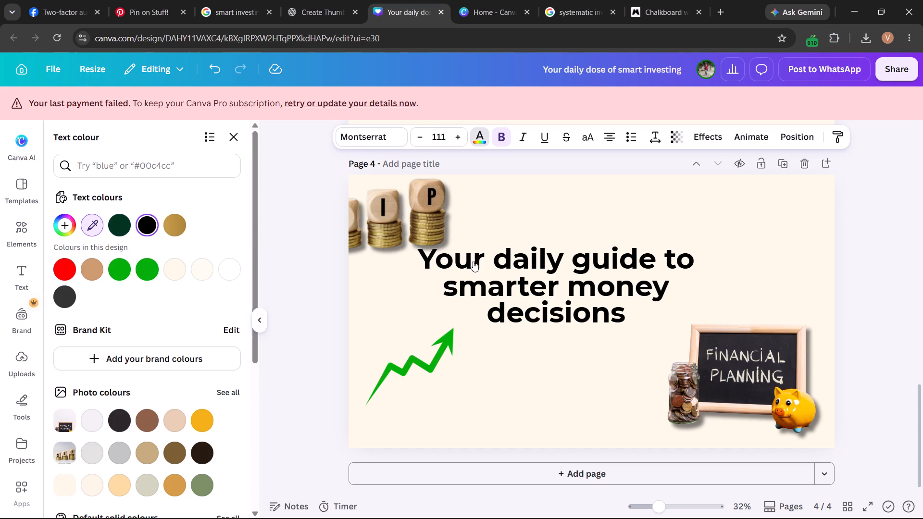
{"action": "scroll", "coordinate": [570, 233], "scroll_direction": "up", "scroll_amount": 2}
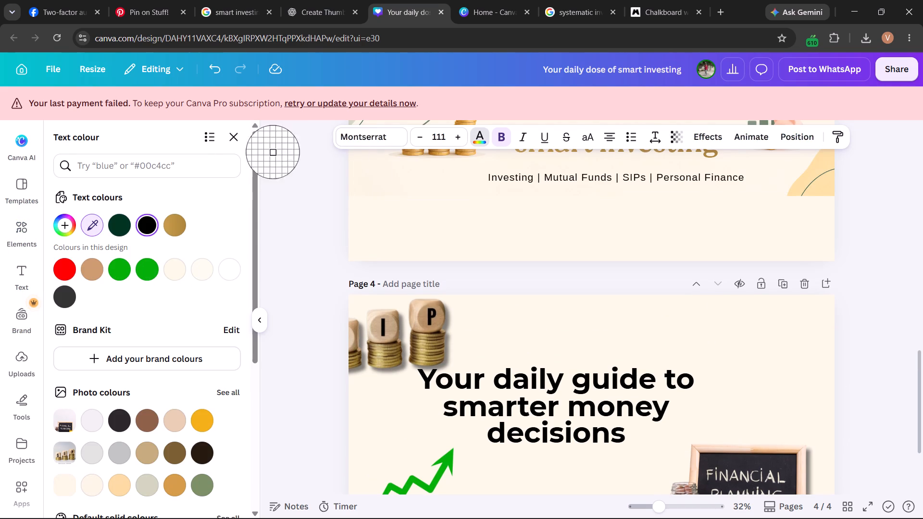
{"action": "scroll", "coordinate": [550, 190], "scroll_direction": "up", "scroll_amount": 2}
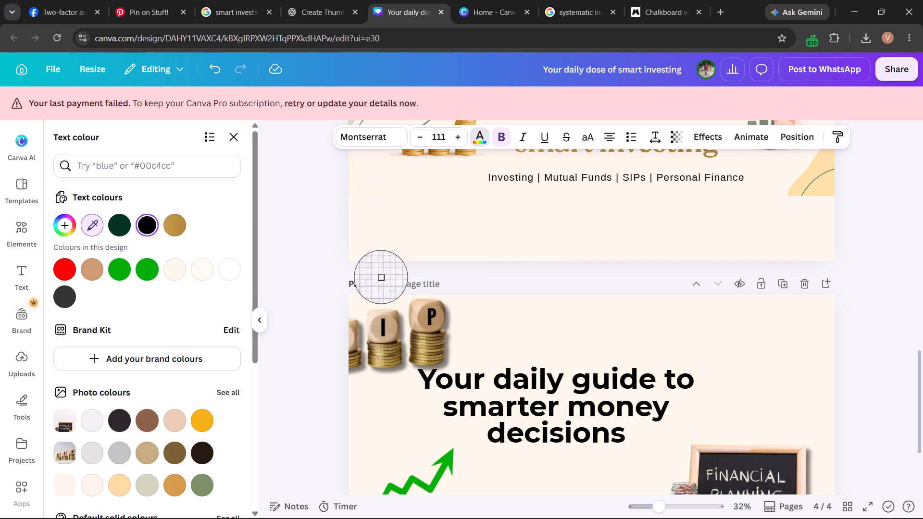
{"action": "scroll", "coordinate": [448, 280], "scroll_direction": "up", "scroll_amount": 4}
{"action": "left_click", "coordinate": [150, 192]}
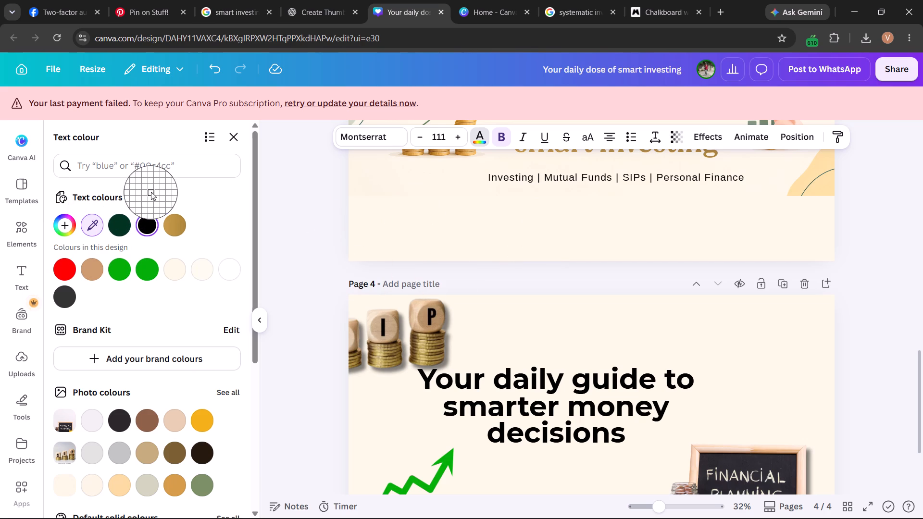
{"action": "scroll", "coordinate": [619, 298], "scroll_direction": "up", "scroll_amount": 2}
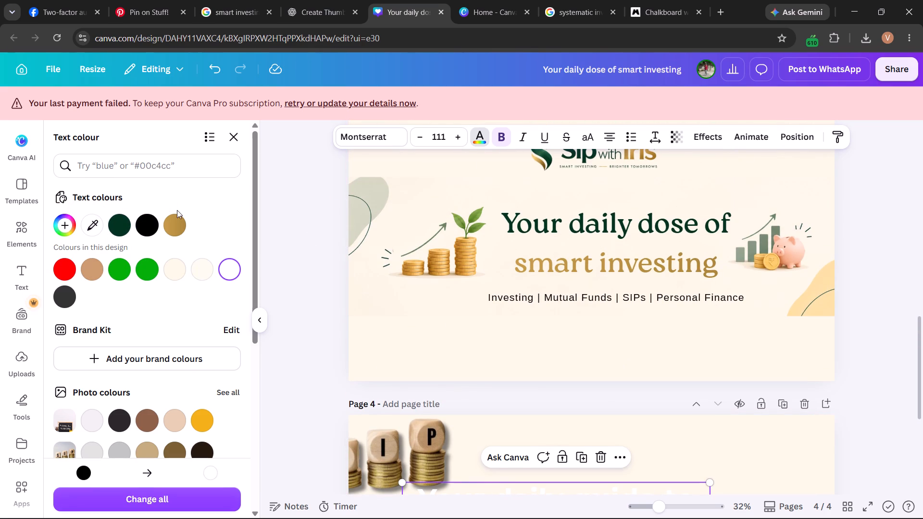
{"action": "left_click", "coordinate": [87, 227]}
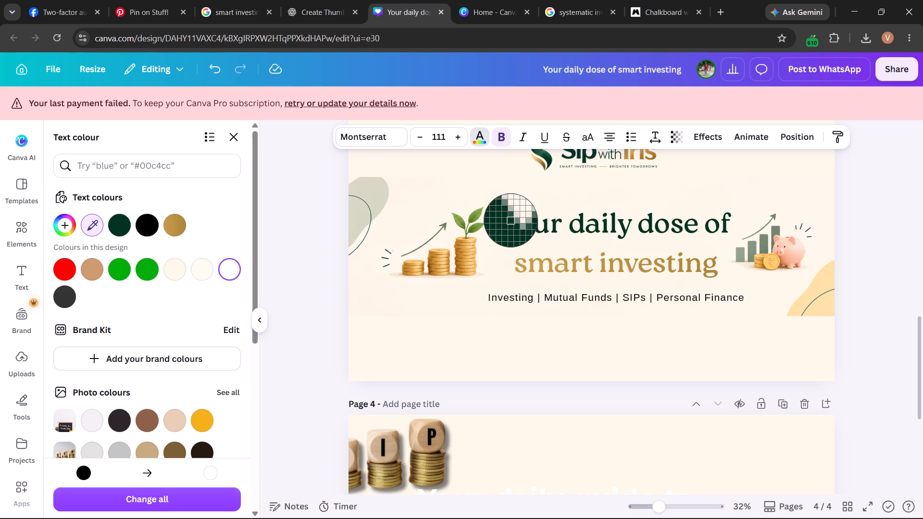
{"action": "left_click", "coordinate": [512, 221]}
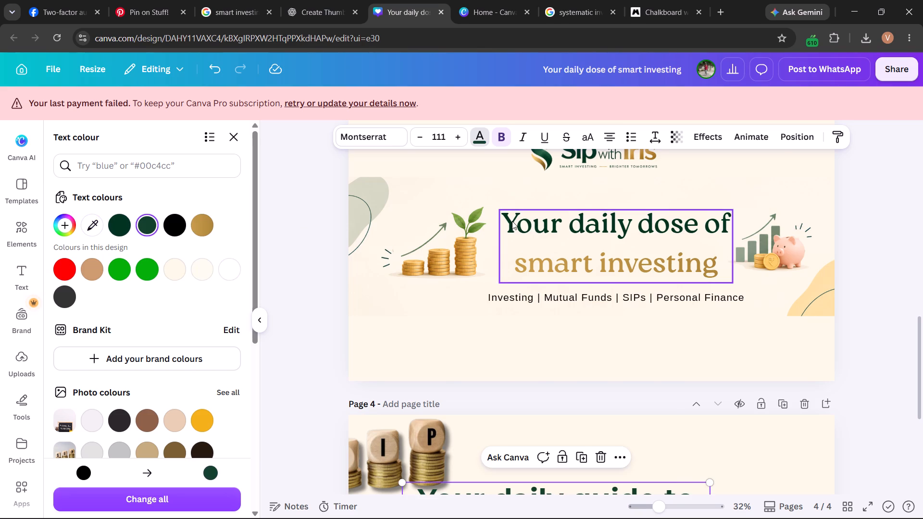
{"action": "scroll", "coordinate": [512, 221], "scroll_direction": "down", "scroll_amount": 3}
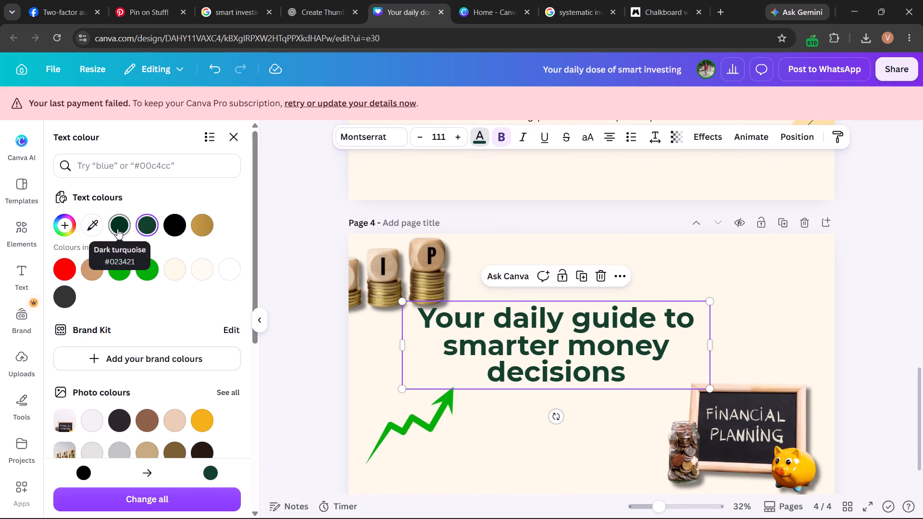
{"action": "left_click", "coordinate": [117, 229]}
Move the headline slightly down and to the right, so its edge overlaps the financial-planning board.
{"action": "left_click_drag", "start_coordinate": [594, 339], "coordinate": [600, 340]}
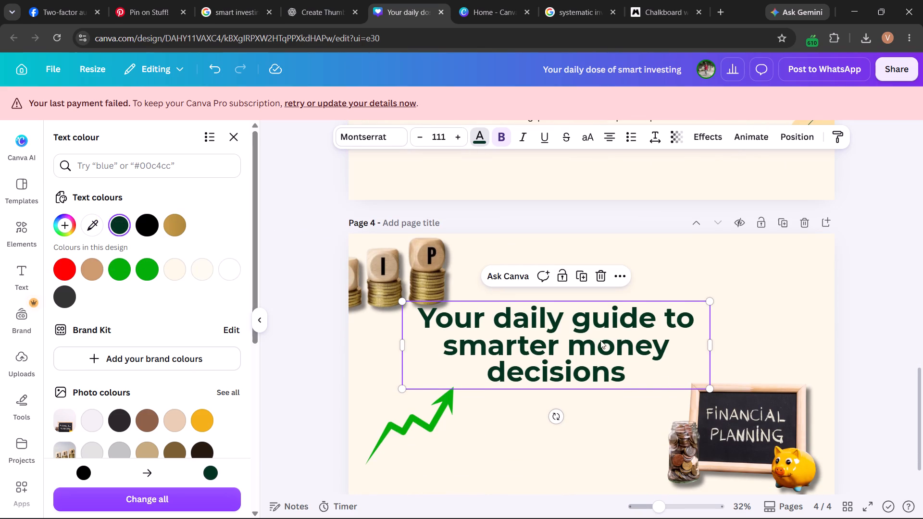
{"action": "left_click_drag", "start_coordinate": [600, 340], "coordinate": [621, 364]}
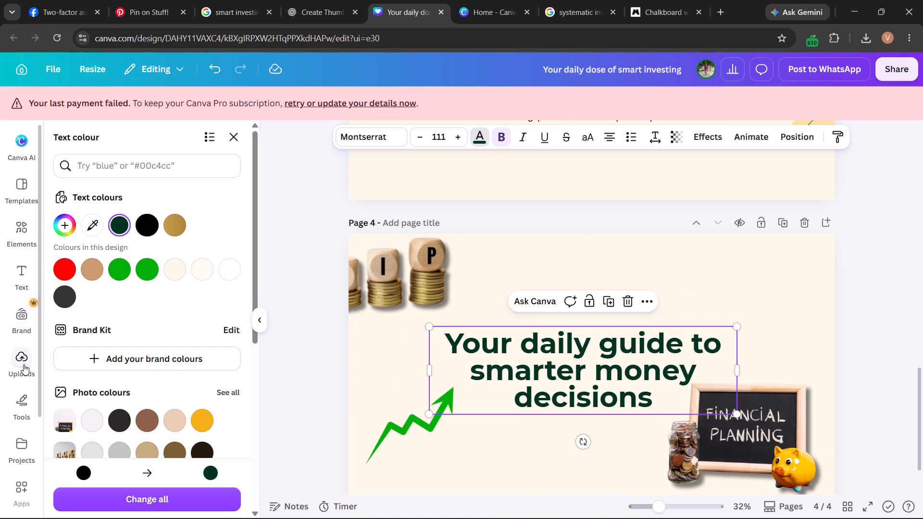
Add a rounded rectangle over the headline and reshape it to about 853 wide by 248 high.
{"action": "left_click", "coordinate": [16, 227]}
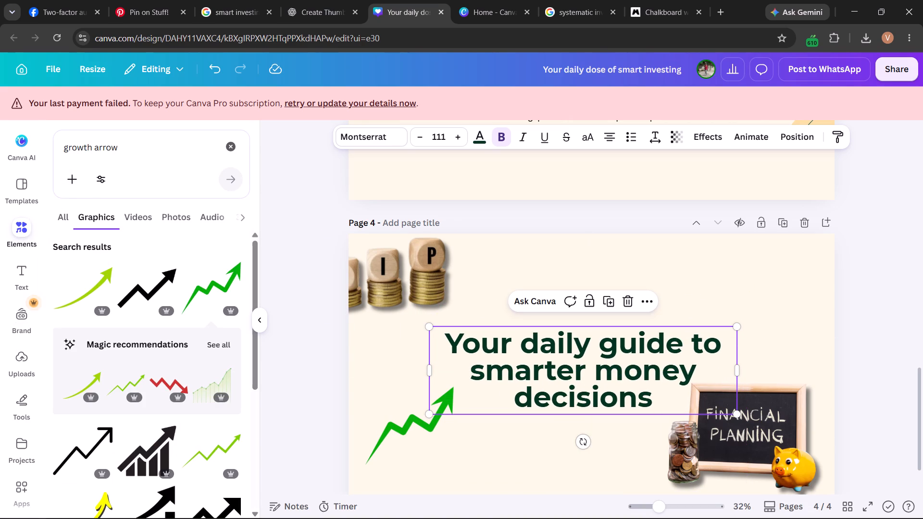
{"action": "left_click", "coordinate": [167, 142]}
{"action": "left_click", "coordinate": [18, 401]}
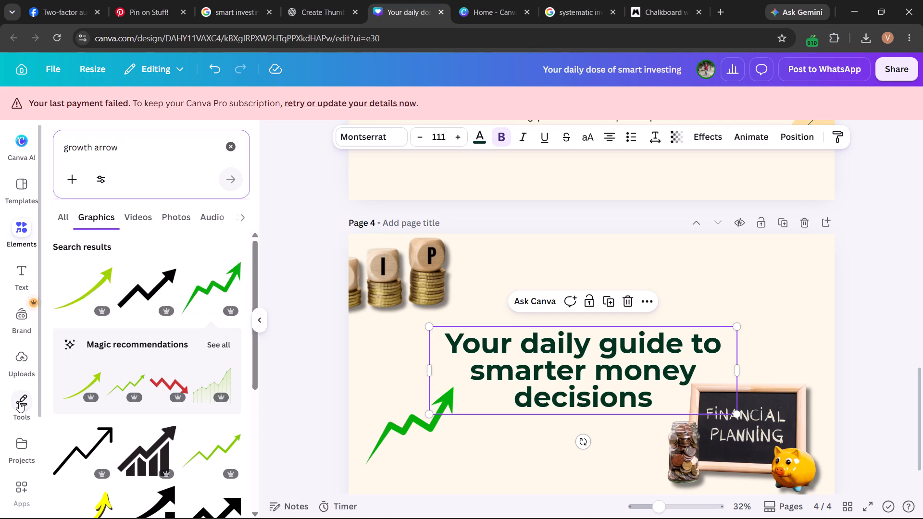
{"action": "left_click", "coordinate": [64, 261]}
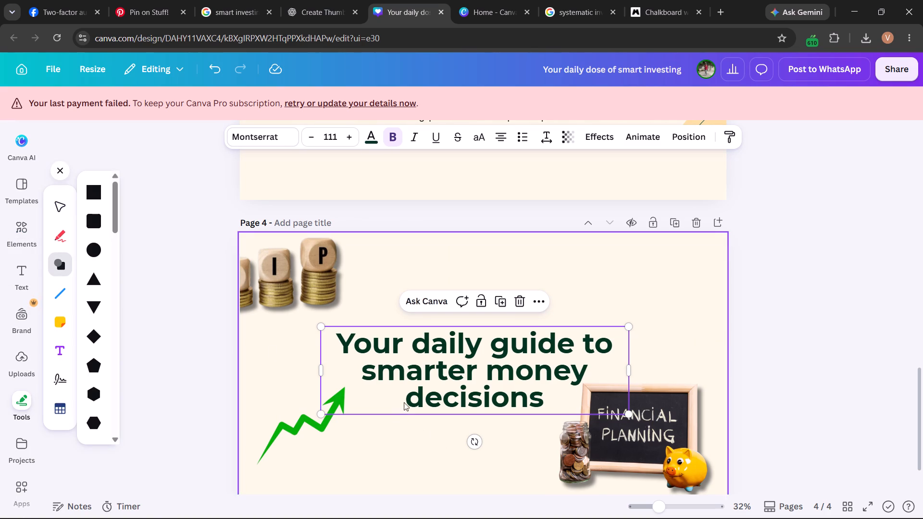
{"action": "left_click", "coordinate": [95, 223]}
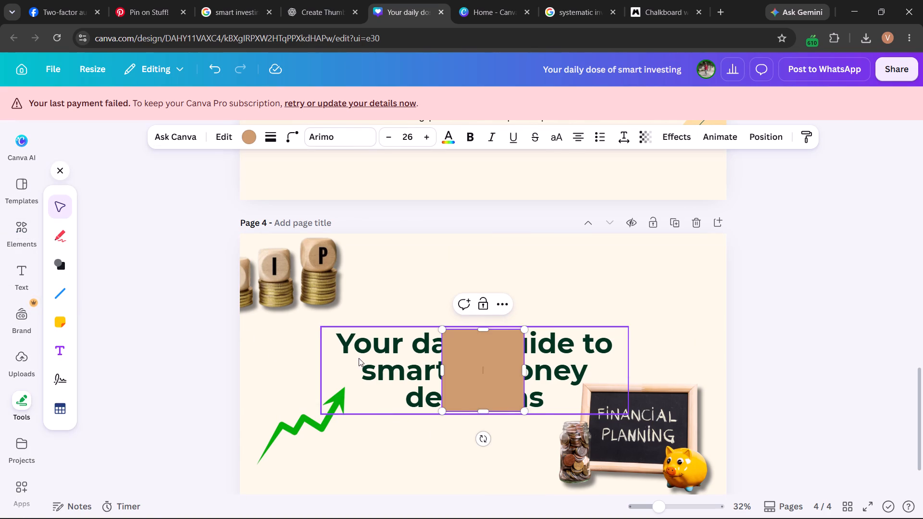
{"action": "left_click_drag", "start_coordinate": [443, 411], "coordinate": [362, 376]}
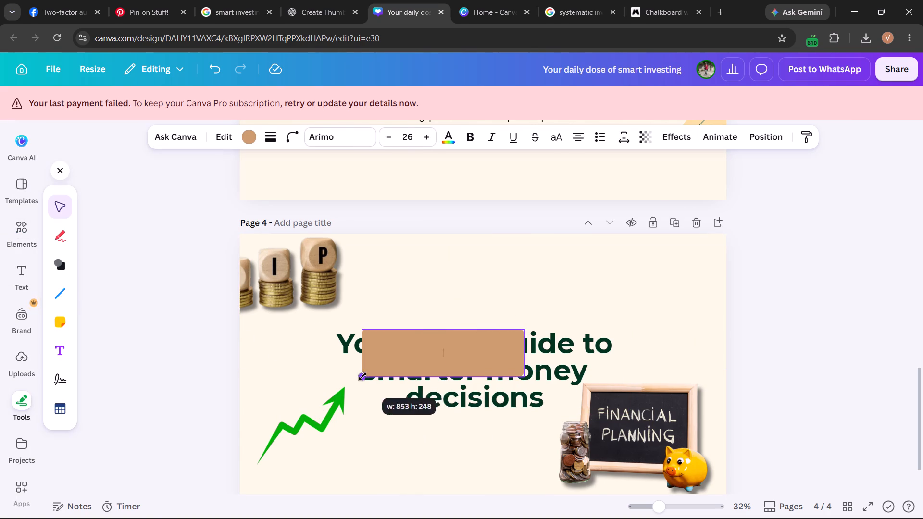
{"action": "left_click_drag", "start_coordinate": [362, 376], "coordinate": [361, 376]}
Set the page 4 headline's line spacing to 1.18.
{"action": "left_click", "coordinate": [598, 370]}
{"action": "left_click", "coordinate": [549, 142]}
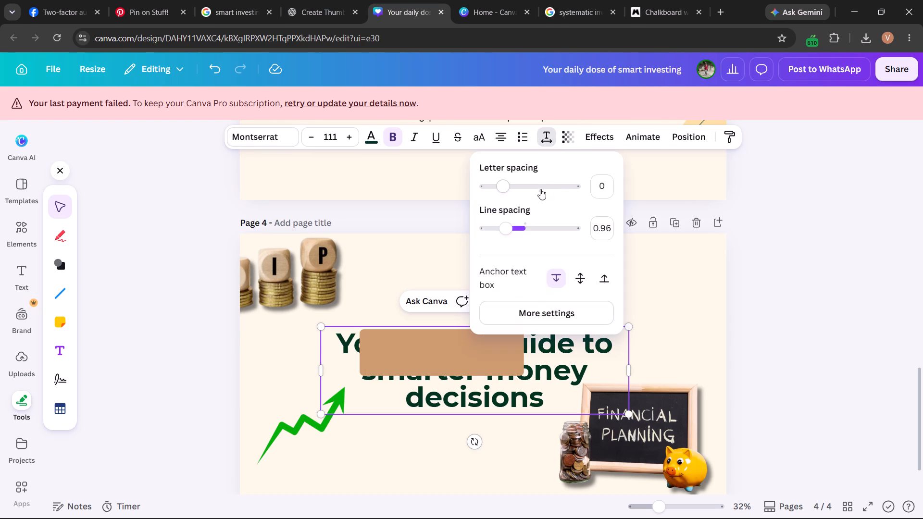
{"action": "left_click_drag", "start_coordinate": [511, 231], "coordinate": [515, 231]}
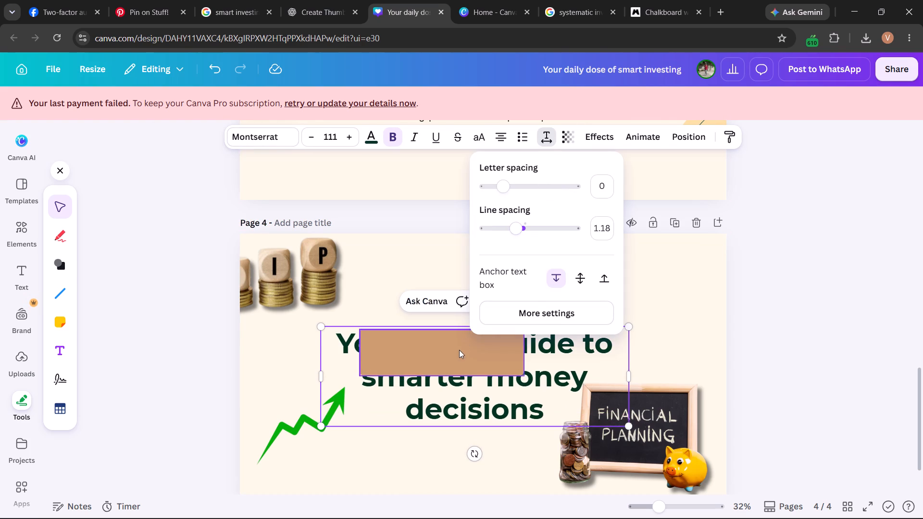
Widen and flatten the rounded rectangle and position it over the headline's "smarter money" line, extending slightly past both ends.
{"action": "left_click_drag", "start_coordinate": [459, 351], "coordinate": [455, 371]}
{"action": "left_click_drag", "start_coordinate": [519, 394], "coordinate": [519, 395]}
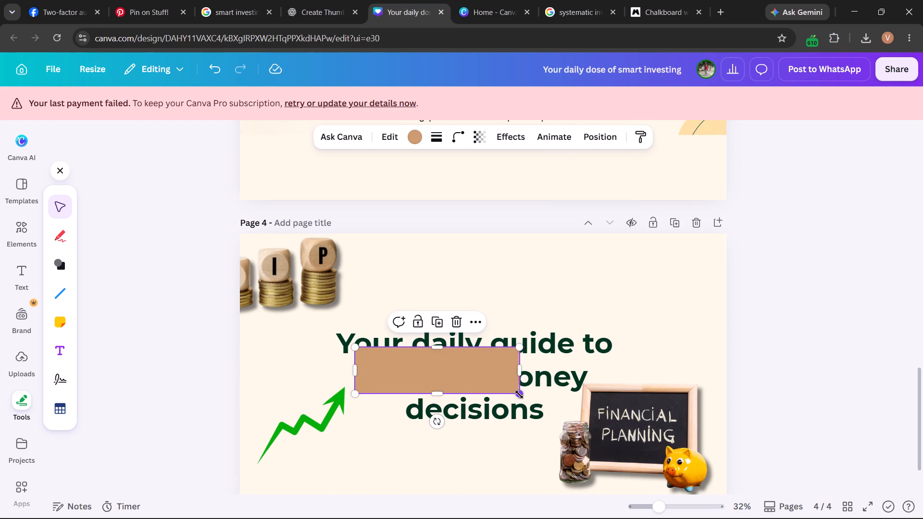
{"action": "left_click_drag", "start_coordinate": [519, 395], "coordinate": [583, 369]}
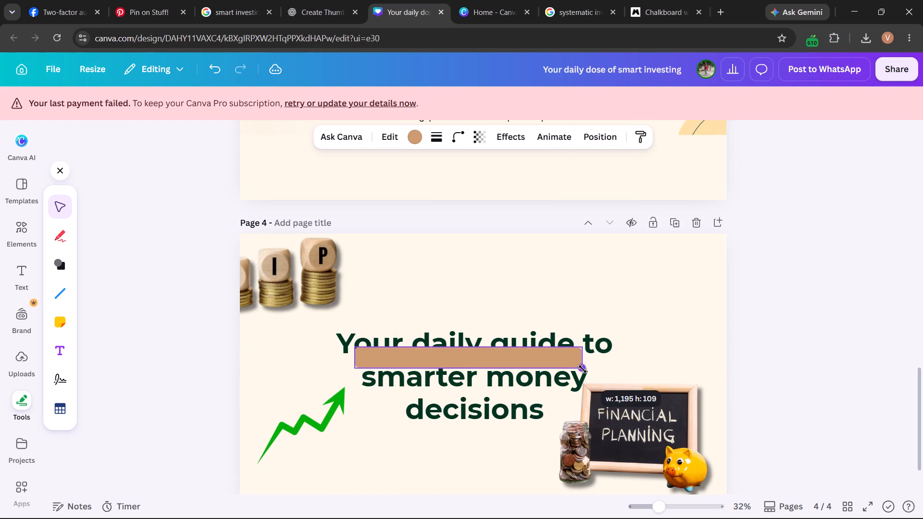
{"action": "left_click_drag", "start_coordinate": [583, 369], "coordinate": [595, 375]}
{"action": "left_click_drag", "start_coordinate": [583, 369], "coordinate": [583, 382]}
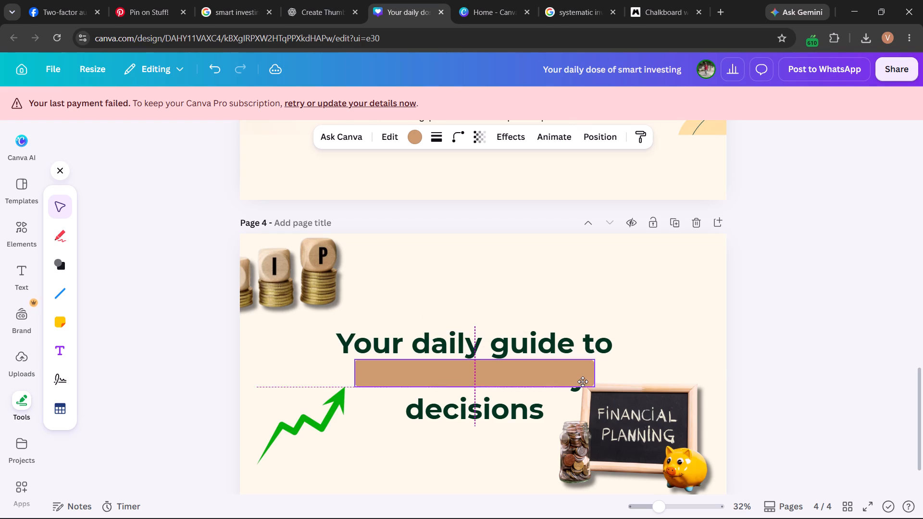
{"action": "left_click_drag", "start_coordinate": [583, 382], "coordinate": [582, 387]}
{"action": "left_click_drag", "start_coordinate": [594, 391], "coordinate": [607, 397]}
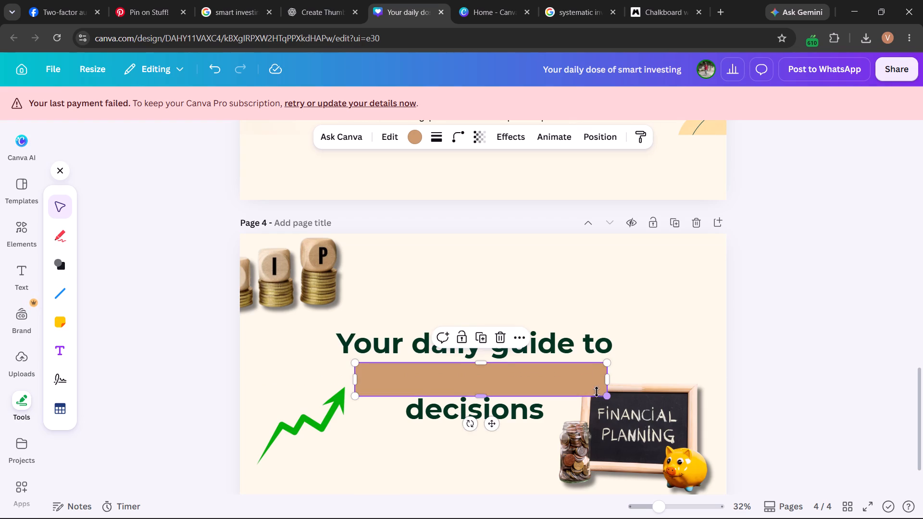
{"action": "left_click_drag", "start_coordinate": [589, 385], "coordinate": [582, 383]}
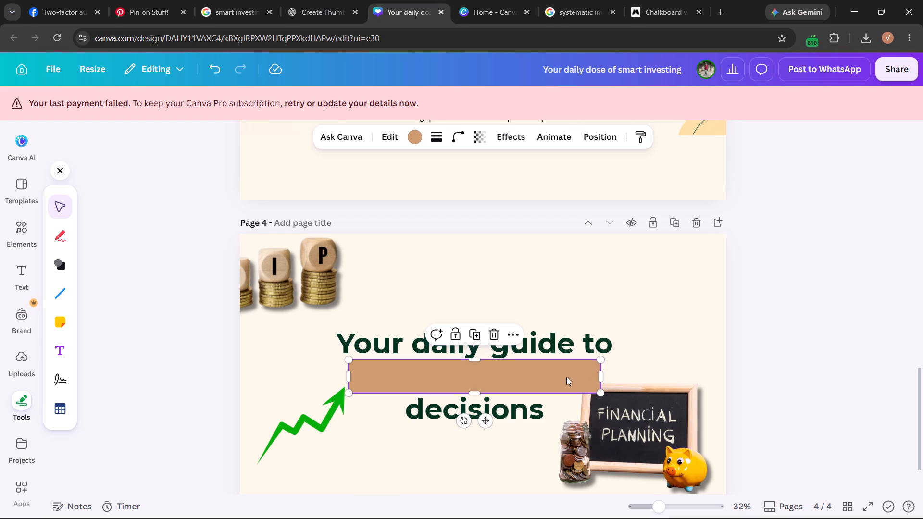
Fill the rounded rectangle with dark gold #A77E1E, starting from the orange photo colour.
{"action": "left_click", "coordinate": [414, 140]}
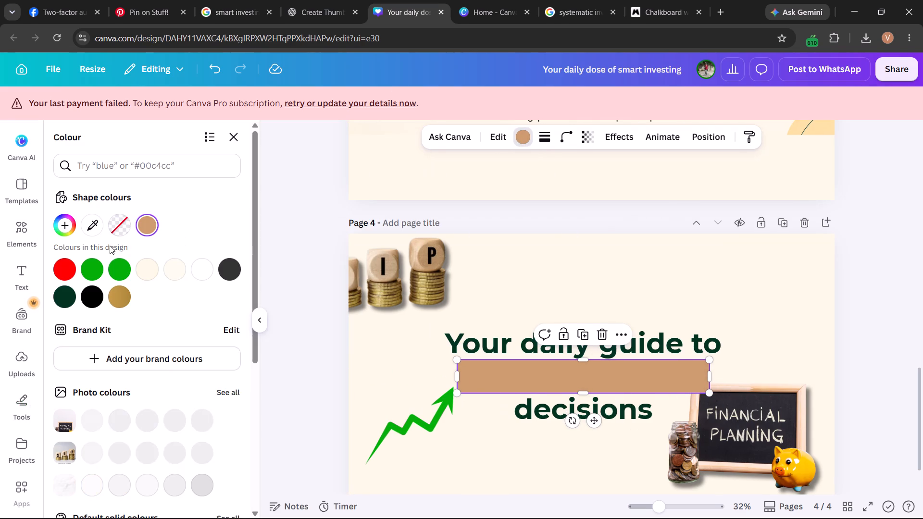
{"action": "left_click", "coordinate": [200, 423]}
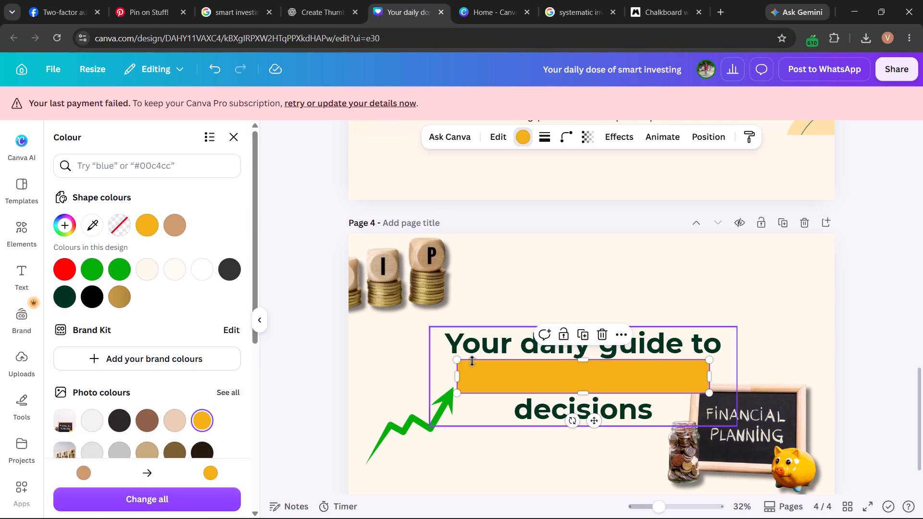
{"action": "left_click", "coordinate": [148, 224]}
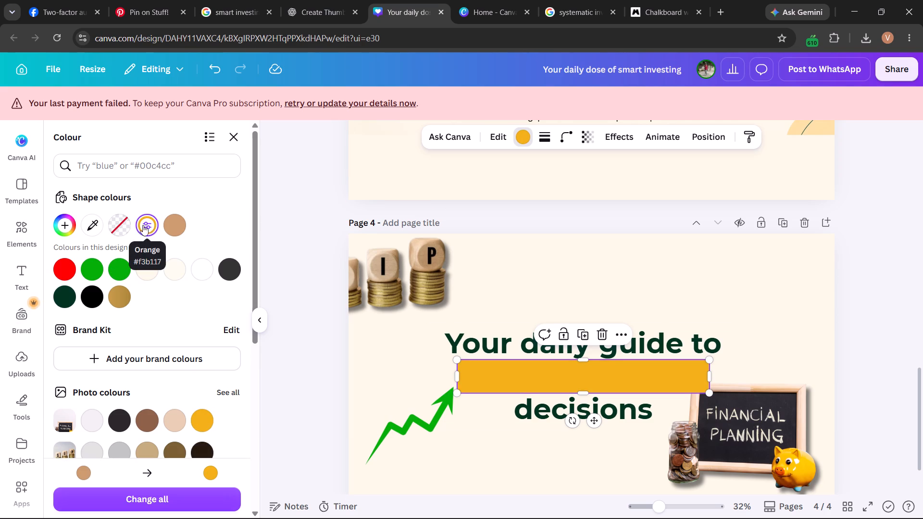
{"action": "left_click", "coordinate": [146, 223]}
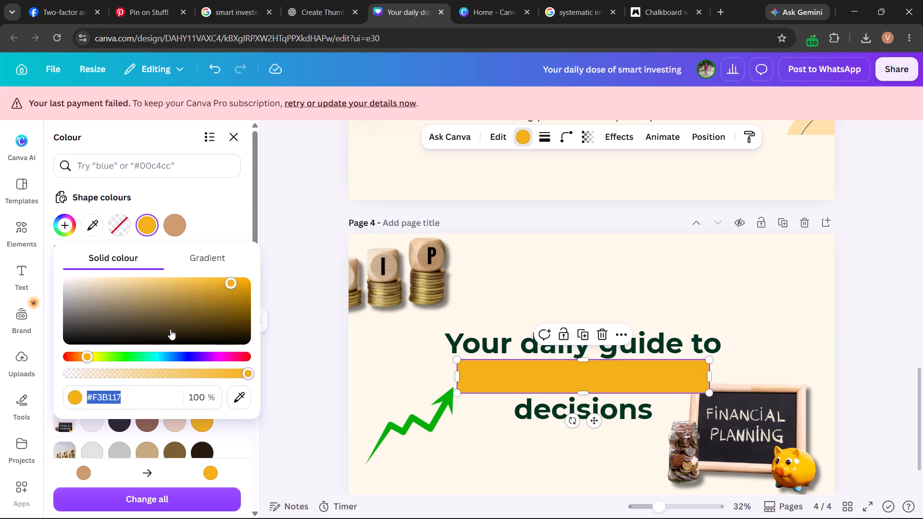
{"action": "left_click_drag", "start_coordinate": [194, 299], "coordinate": [217, 300]}
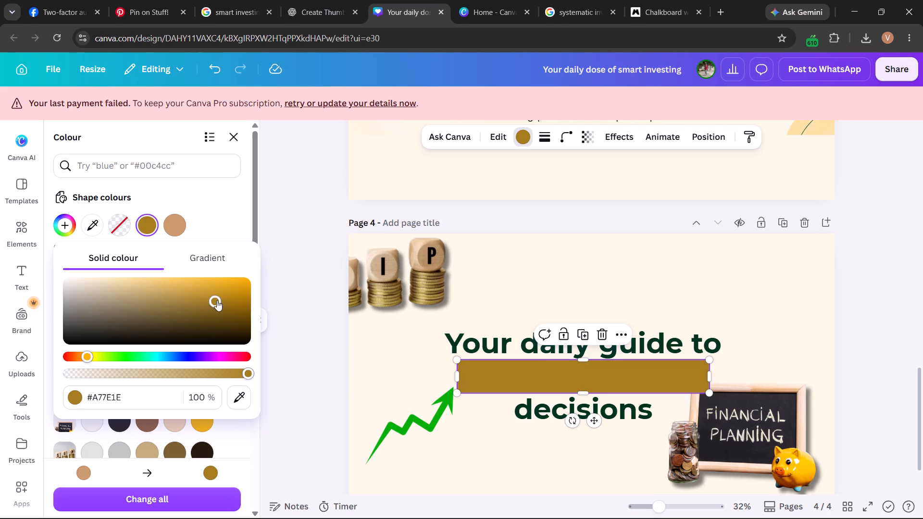
{"action": "left_click", "coordinate": [213, 233]}
Send the gold rectangle to the back so it sits behind the "smarter money" line.
{"action": "left_click", "coordinate": [621, 333]}
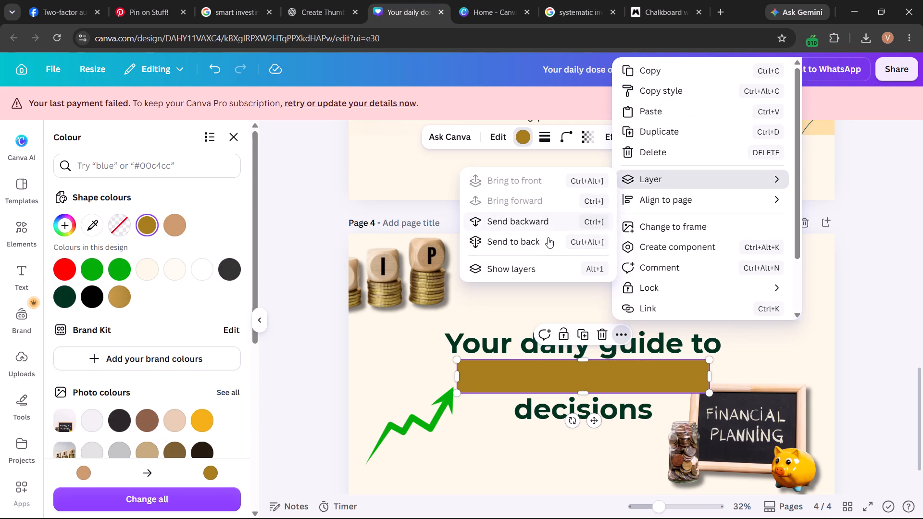
{"action": "left_click", "coordinate": [548, 240]}
{"action": "left_click", "coordinate": [534, 315]}
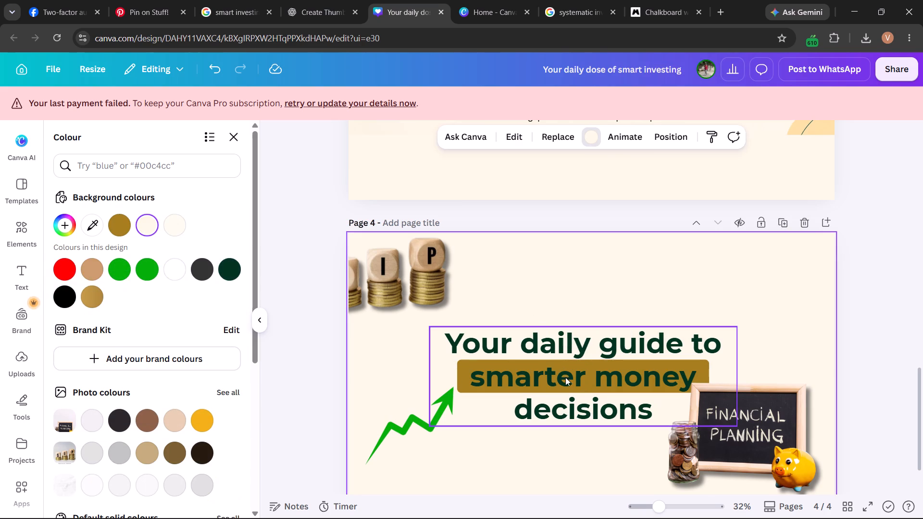
Recolour the words "smarter money" in the page 4 headline white.
{"action": "left_click", "coordinate": [566, 381]}
{"action": "left_click", "coordinate": [543, 380]}
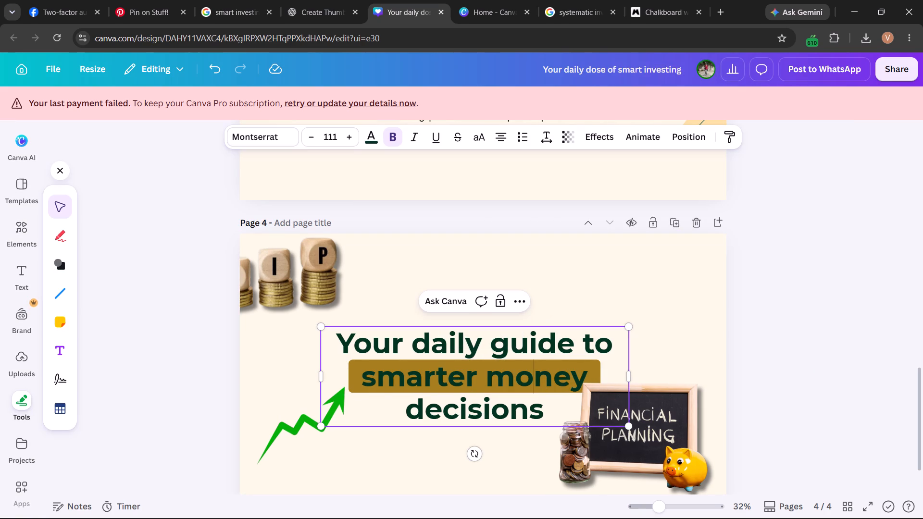
{"action": "triple_click", "coordinate": [498, 379]}
{"action": "left_click", "coordinate": [437, 411]}
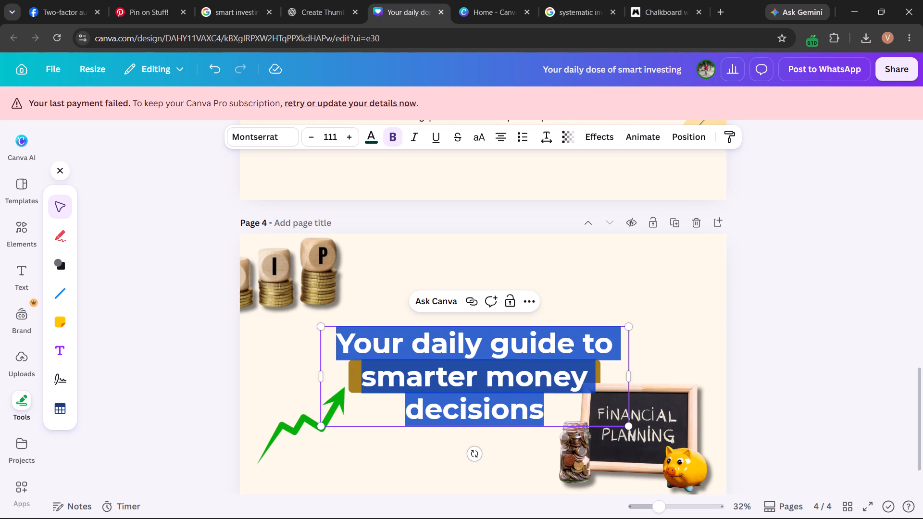
{"action": "left_click", "coordinate": [440, 384]}
{"action": "left_click_drag", "start_coordinate": [361, 380], "coordinate": [571, 380]}
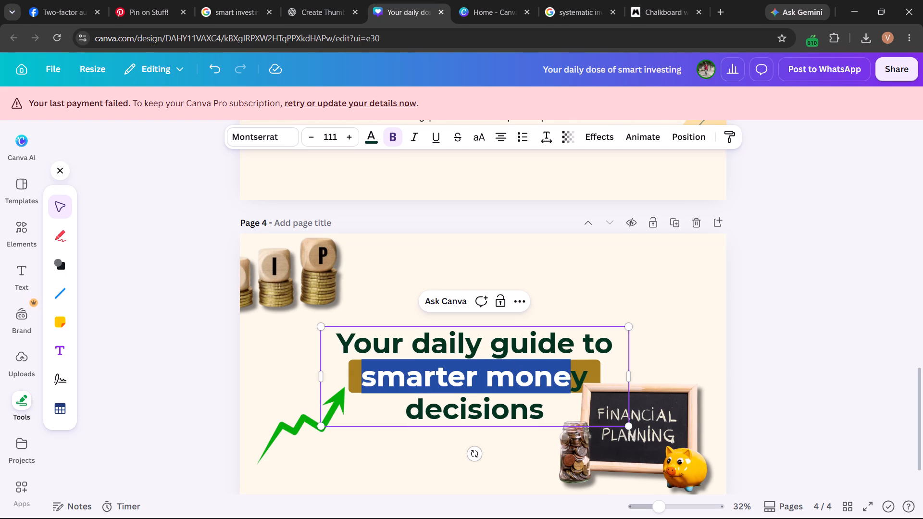
{"action": "left_click_drag", "start_coordinate": [571, 380], "coordinate": [586, 380]}
{"action": "left_click", "coordinate": [372, 138]}
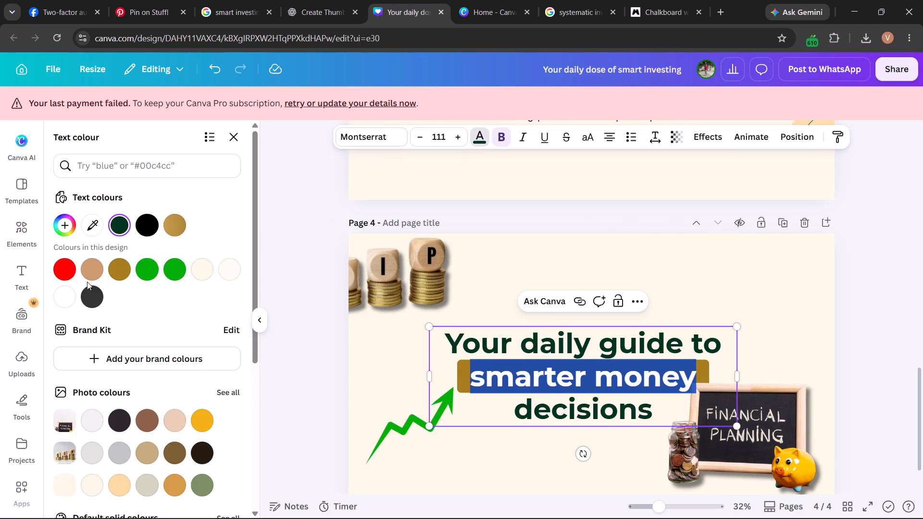
{"action": "left_click", "coordinate": [65, 298]}
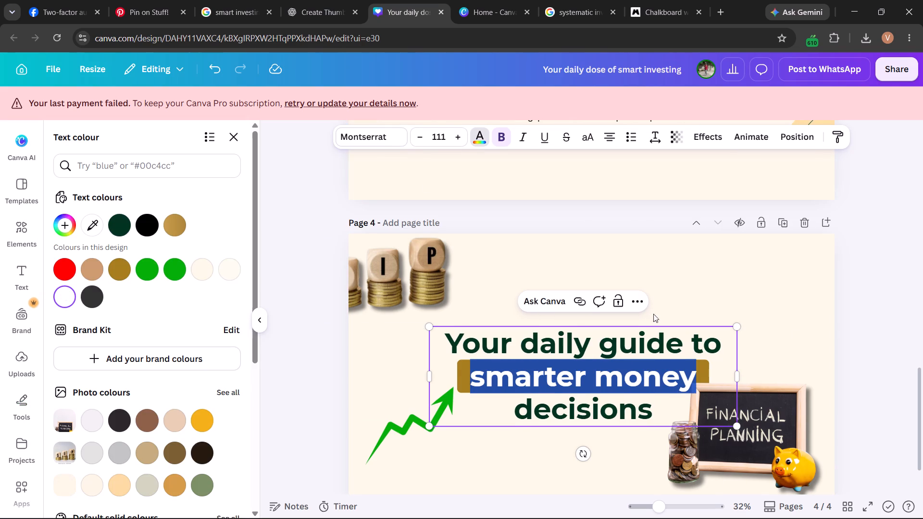
{"action": "left_click", "coordinate": [848, 321]}
{"action": "left_click", "coordinate": [630, 358]}
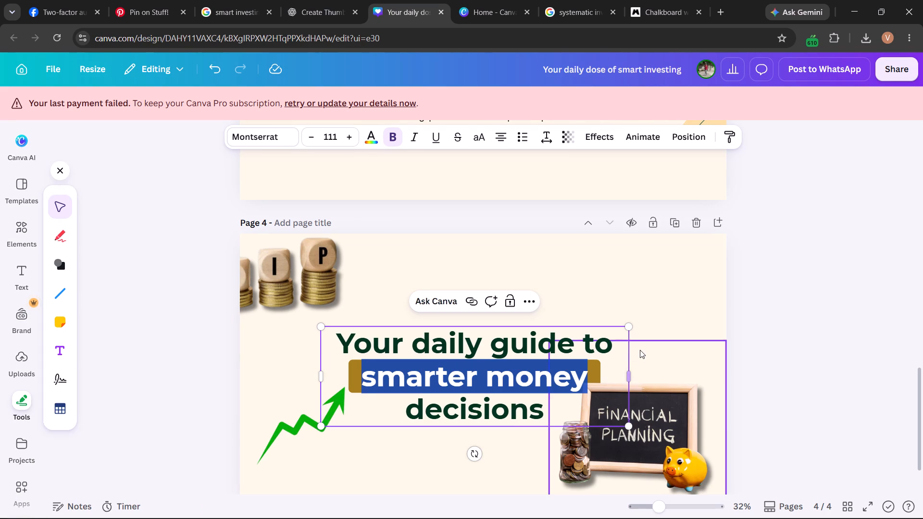
{"action": "left_click", "coordinate": [640, 351]}
{"action": "left_click", "coordinate": [636, 277]}
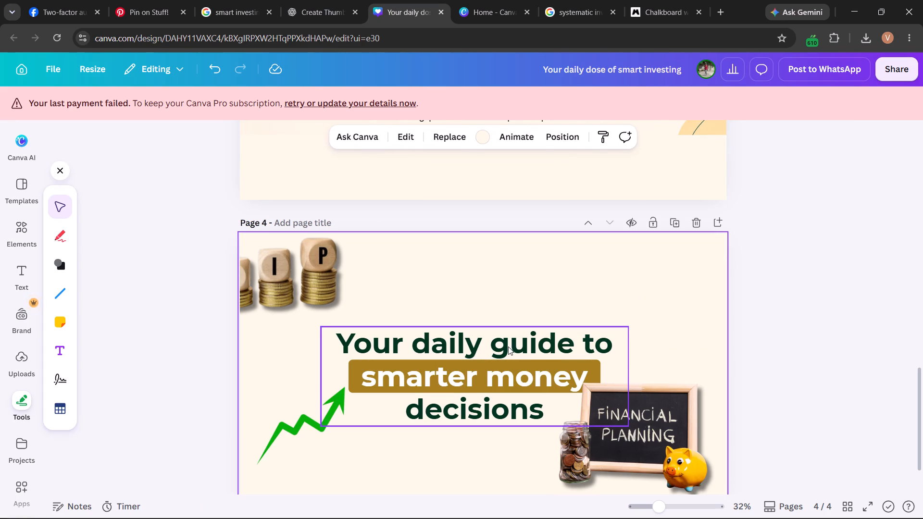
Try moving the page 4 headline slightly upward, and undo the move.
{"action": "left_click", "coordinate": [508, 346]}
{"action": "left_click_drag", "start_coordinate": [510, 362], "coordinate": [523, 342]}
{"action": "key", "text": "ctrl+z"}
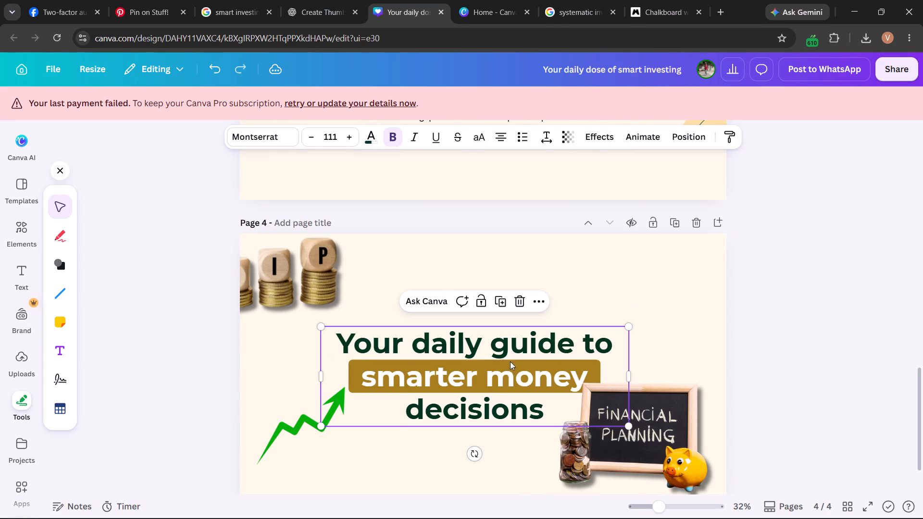
Reorder page 4's layers so the headline sits directly above the gold rectangle and beneath the arrow, SIP and financial-planning artwork.
{"action": "left_click", "coordinate": [505, 366]}
{"action": "left_click", "coordinate": [522, 361]}
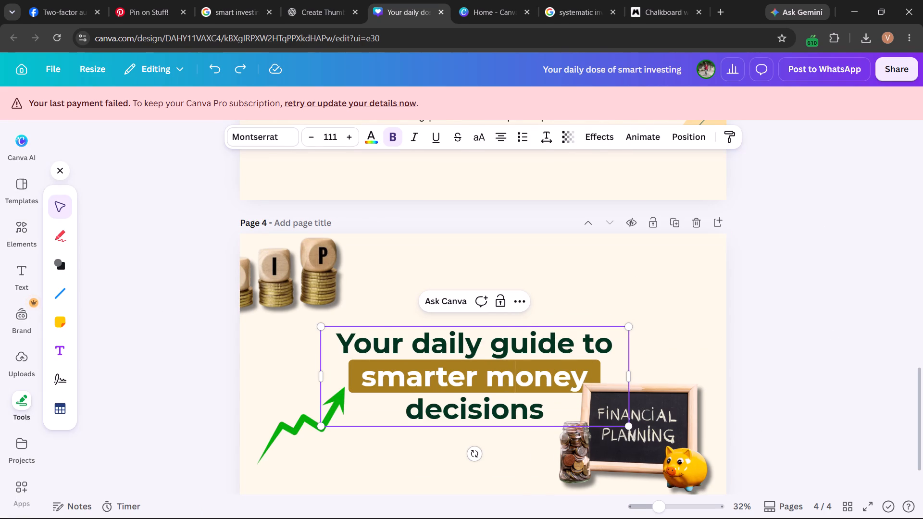
{"action": "left_click", "coordinate": [524, 300]}
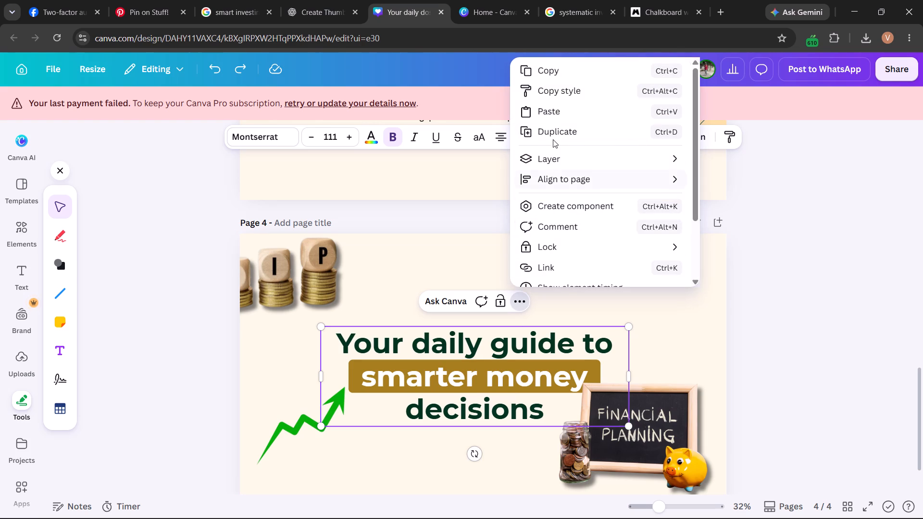
{"action": "left_click", "coordinate": [557, 158]}
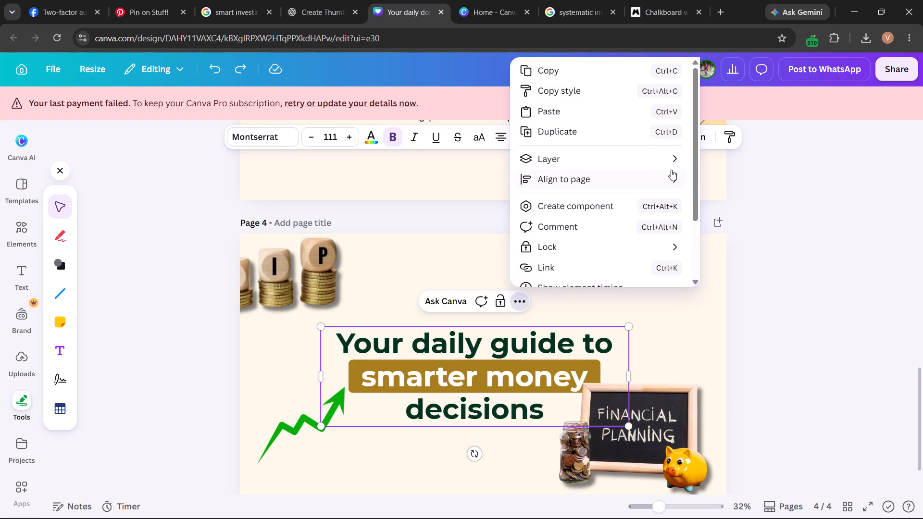
{"action": "left_click", "coordinate": [668, 159]}
{"action": "left_click", "coordinate": [708, 253]}
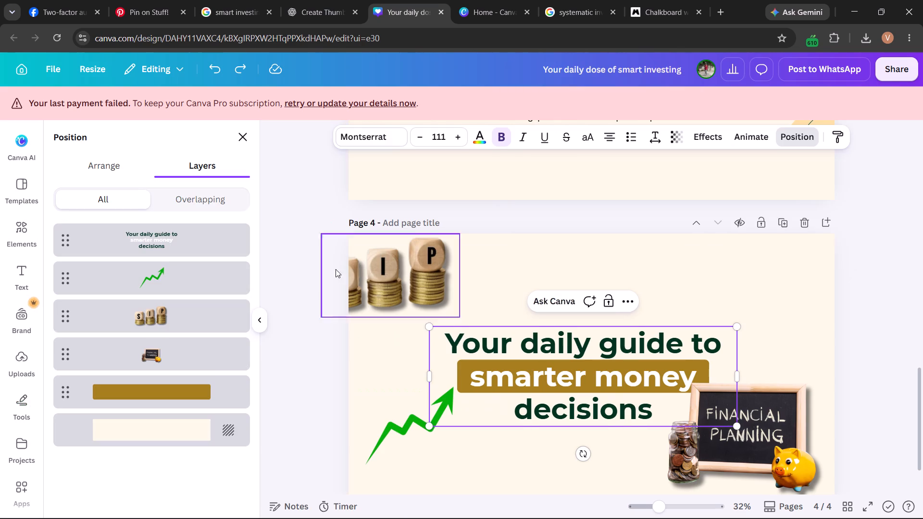
{"action": "left_click", "coordinate": [133, 238], "text": "shift"}
{"action": "left_click", "coordinate": [71, 401]}
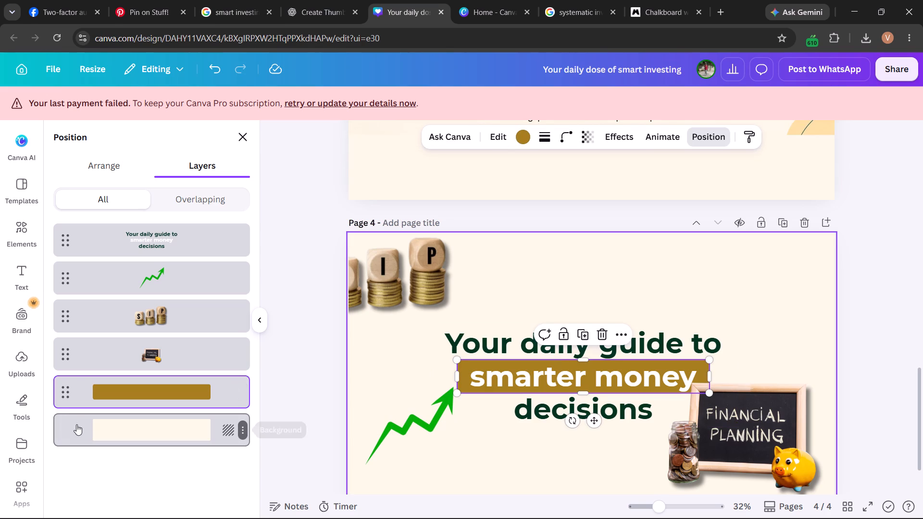
{"action": "left_click", "coordinate": [115, 225], "text": "shift"}
{"action": "left_click", "coordinate": [112, 239]}
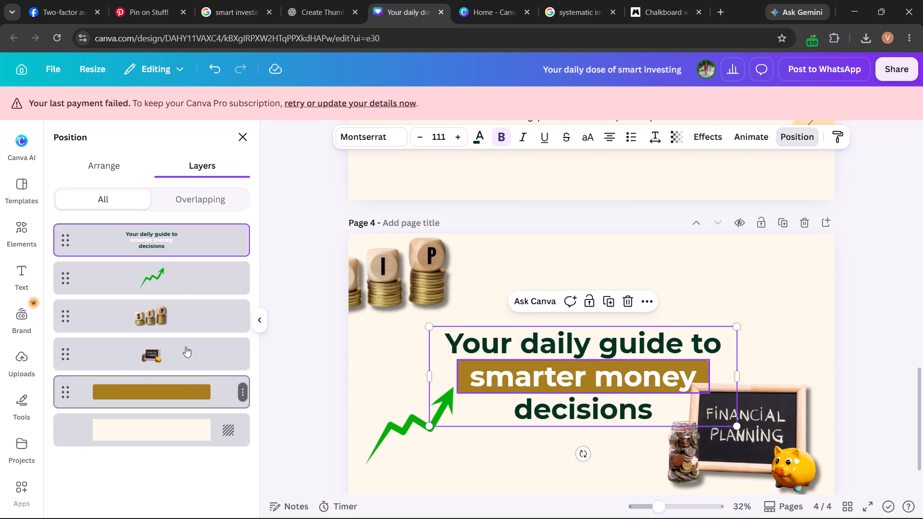
{"action": "left_click_drag", "start_coordinate": [65, 228], "coordinate": [72, 307]}
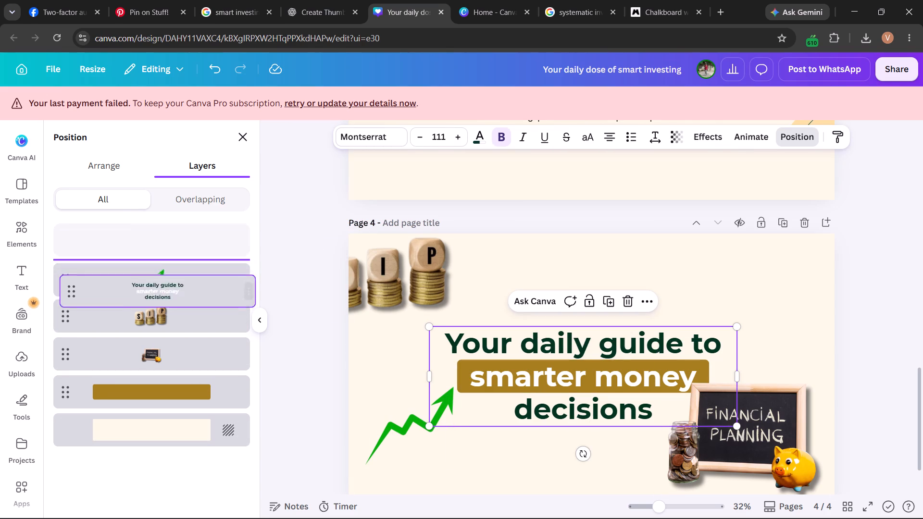
{"action": "left_click_drag", "start_coordinate": [72, 307], "coordinate": [64, 363]}
Group the page 4 headline with its gold highlight rectangle.
{"action": "left_click", "coordinate": [65, 381], "text": "shift"}
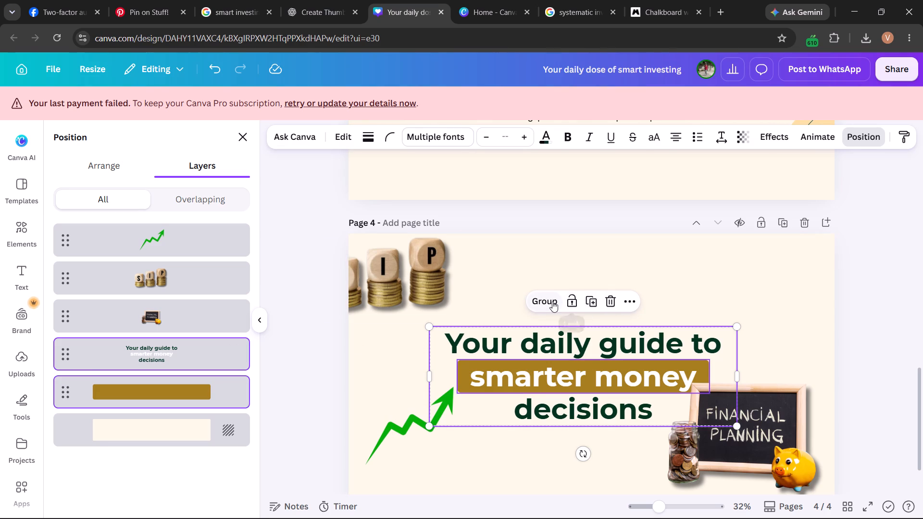
{"action": "left_click", "coordinate": [551, 301]}
{"action": "left_click", "coordinate": [602, 403]}
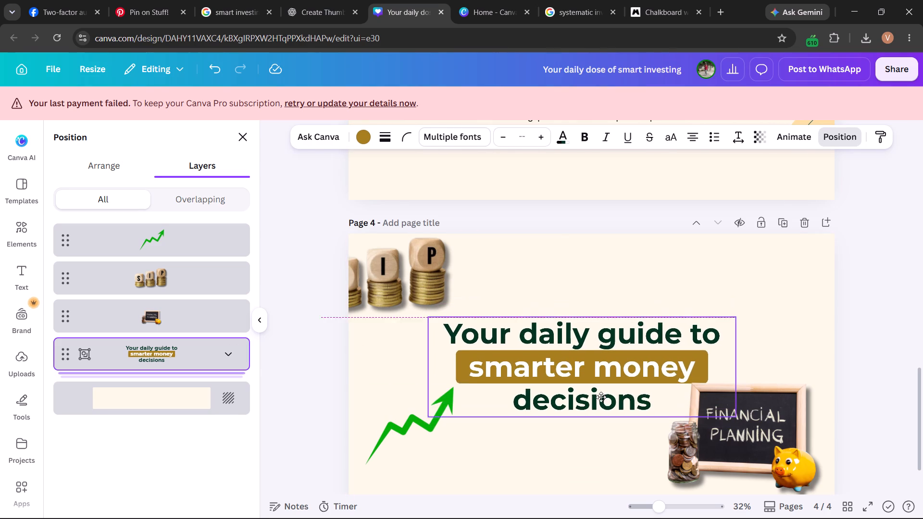
Shift page 4's financial-planning chalkboard image slightly right and move the SIP coin-stack image to the page's top-right corner above it.
{"action": "scroll", "coordinate": [773, 311], "scroll_direction": "down", "scroll_amount": 1}
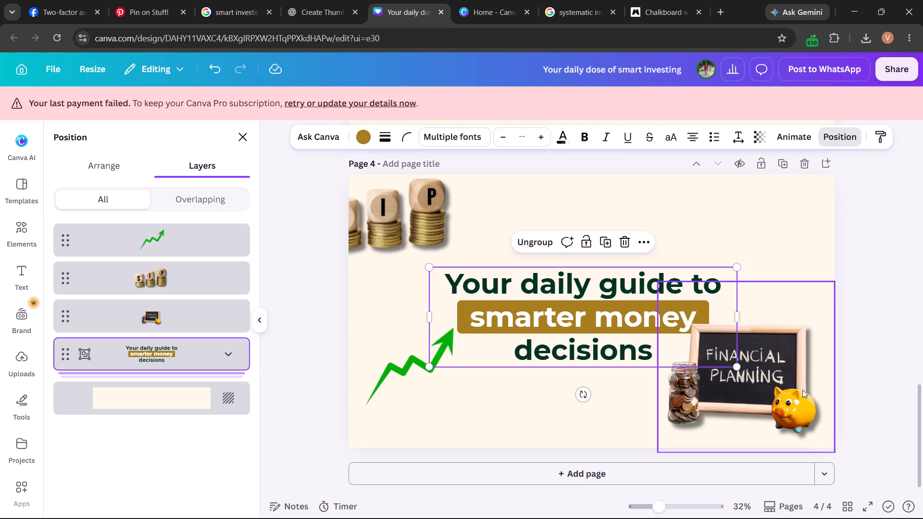
{"action": "left_click_drag", "start_coordinate": [767, 397], "coordinate": [776, 399]}
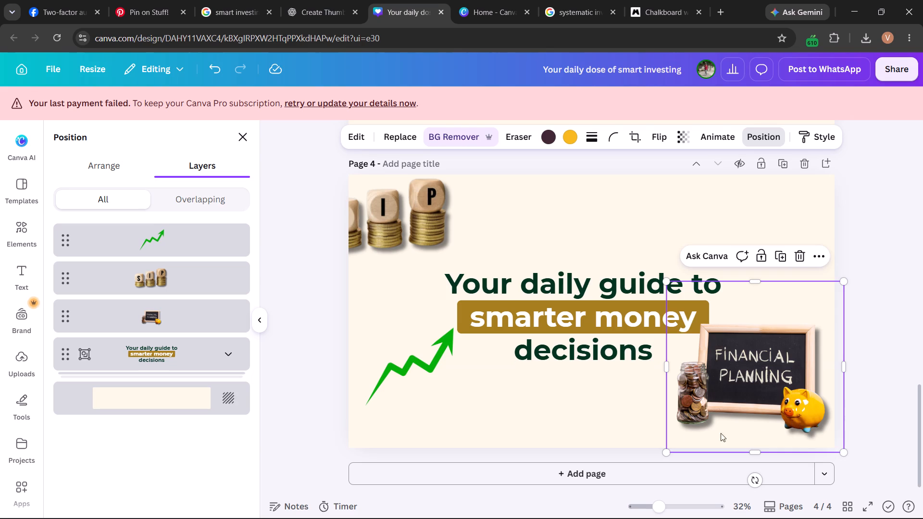
{"action": "left_click_drag", "start_coordinate": [382, 204], "coordinate": [741, 206]}
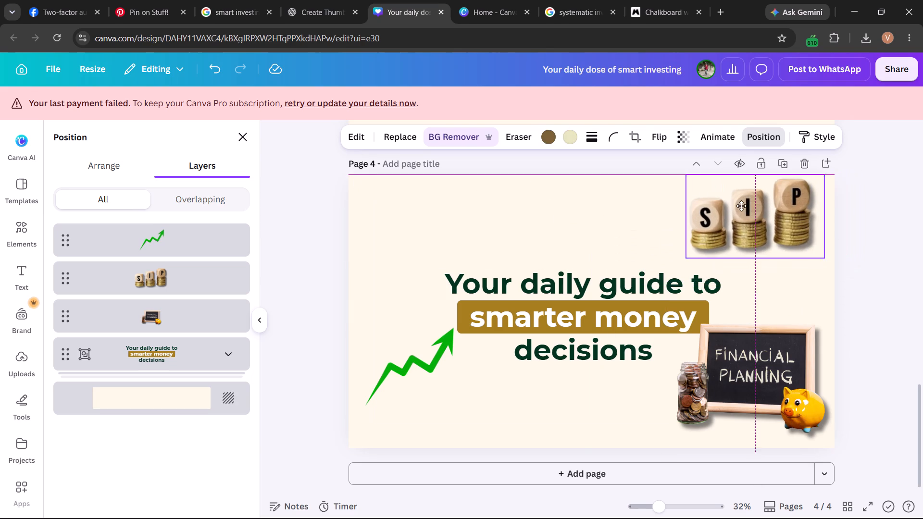
{"action": "left_click_drag", "start_coordinate": [741, 206], "coordinate": [747, 206]}
{"action": "left_click_drag", "start_coordinate": [747, 206], "coordinate": [747, 212]}
Move the green growth arrow on page 4 to the page's top-left corner, above the headline.
{"action": "left_click_drag", "start_coordinate": [405, 374], "coordinate": [405, 374]}
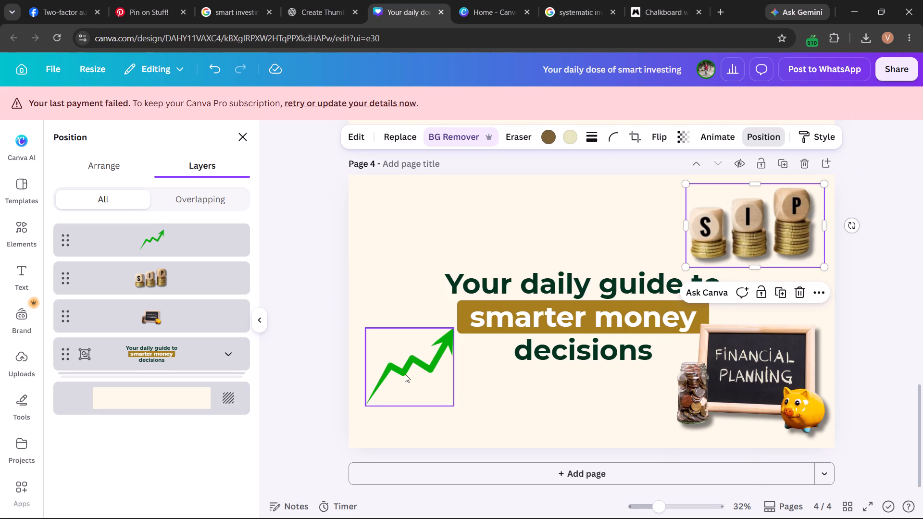
{"action": "left_click_drag", "start_coordinate": [405, 374], "coordinate": [393, 235]}
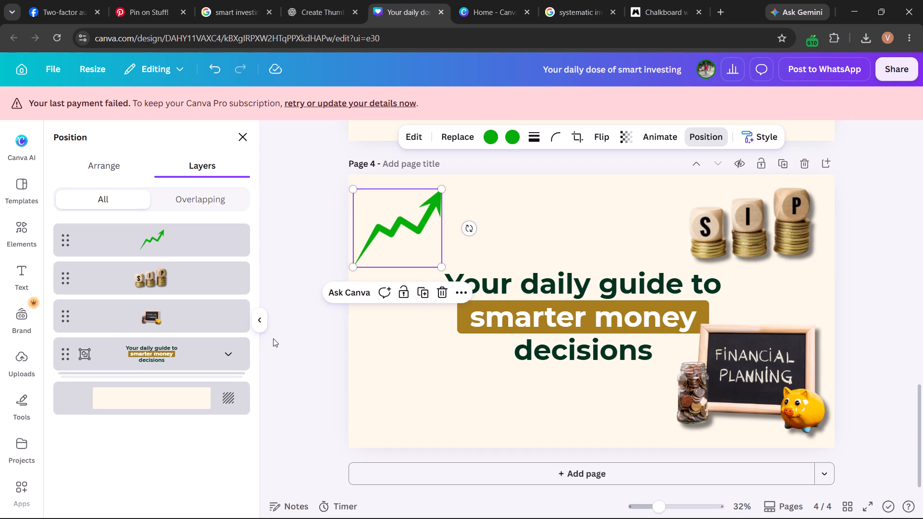
{"action": "left_click", "coordinate": [282, 362]}
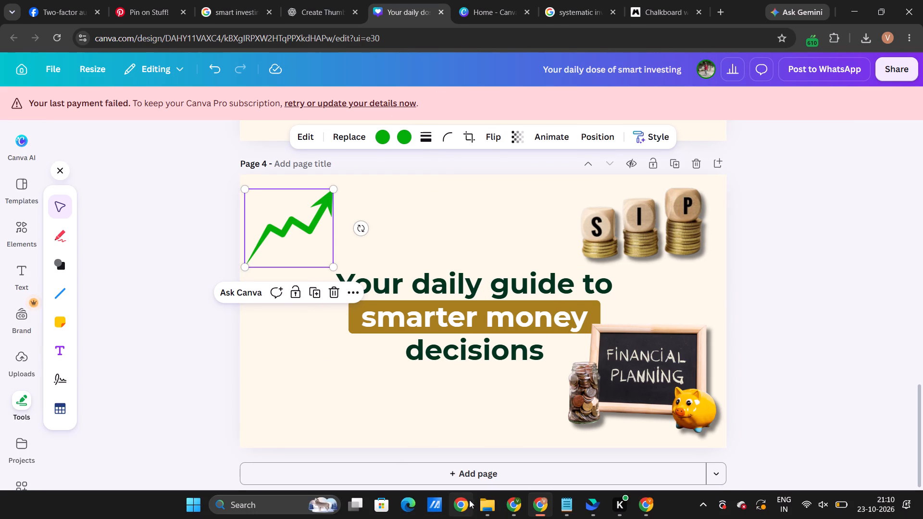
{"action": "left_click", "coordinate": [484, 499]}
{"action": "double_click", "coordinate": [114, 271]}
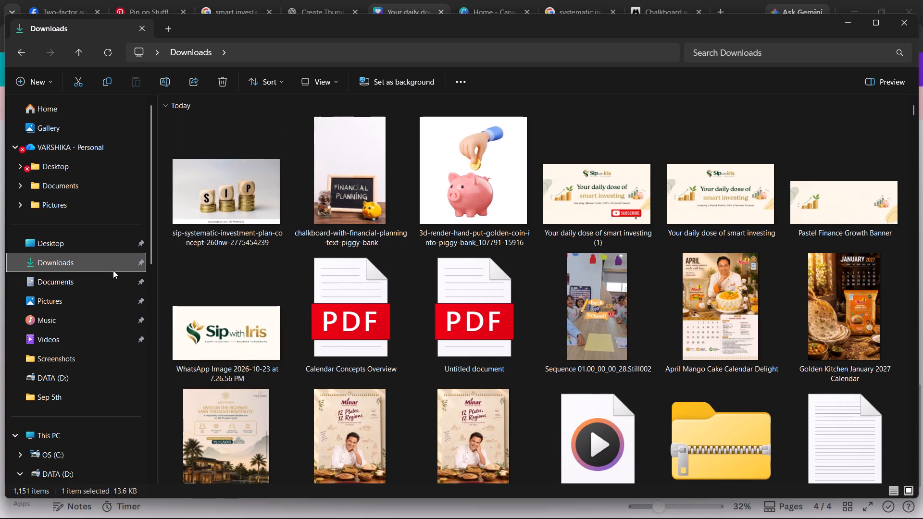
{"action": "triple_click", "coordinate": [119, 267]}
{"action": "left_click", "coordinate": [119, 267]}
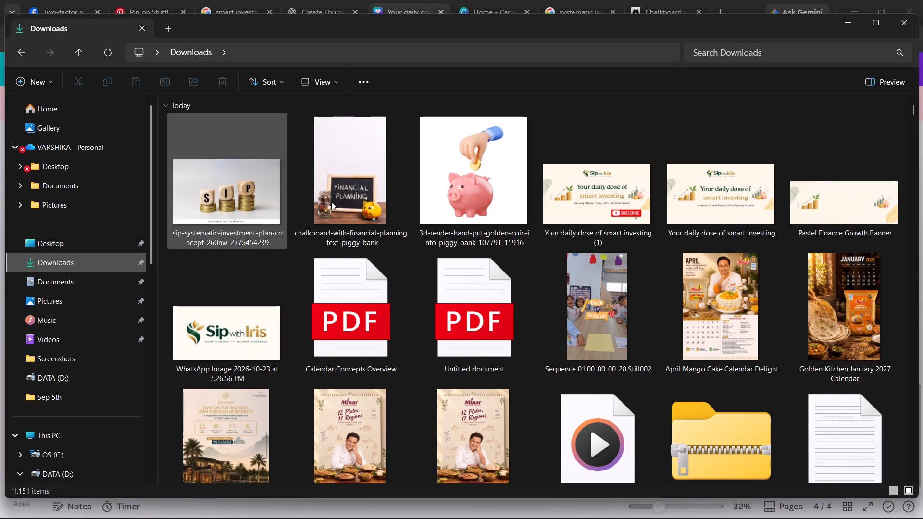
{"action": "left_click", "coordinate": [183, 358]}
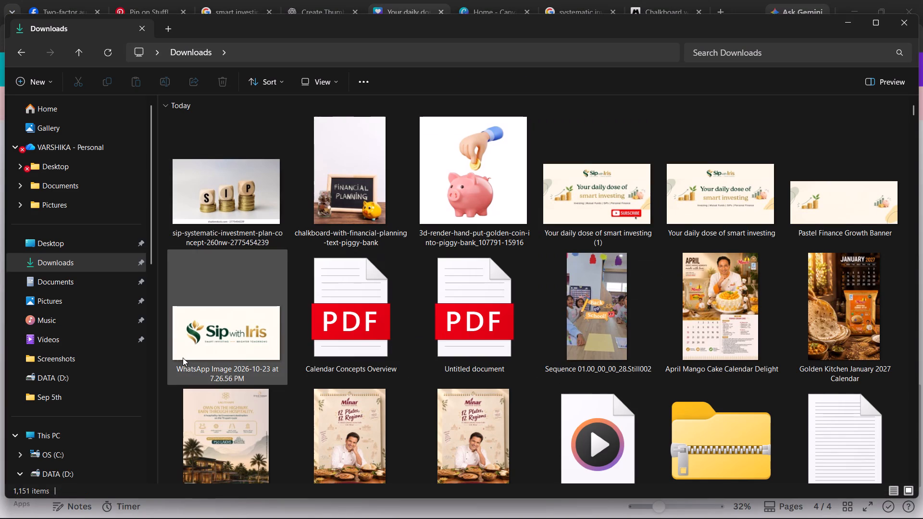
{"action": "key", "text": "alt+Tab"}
Move the Sip with Iris logo from page 2 to page 4, placing it above the headline between the arrow and SIP image.
{"action": "scroll", "coordinate": [420, 287], "scroll_direction": "up", "scroll_amount": 4}
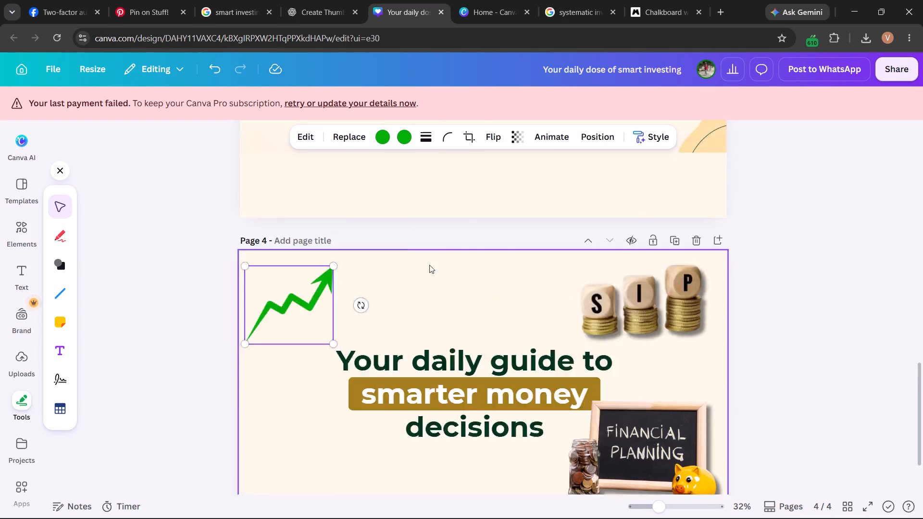
{"action": "left_click", "coordinate": [481, 305]}
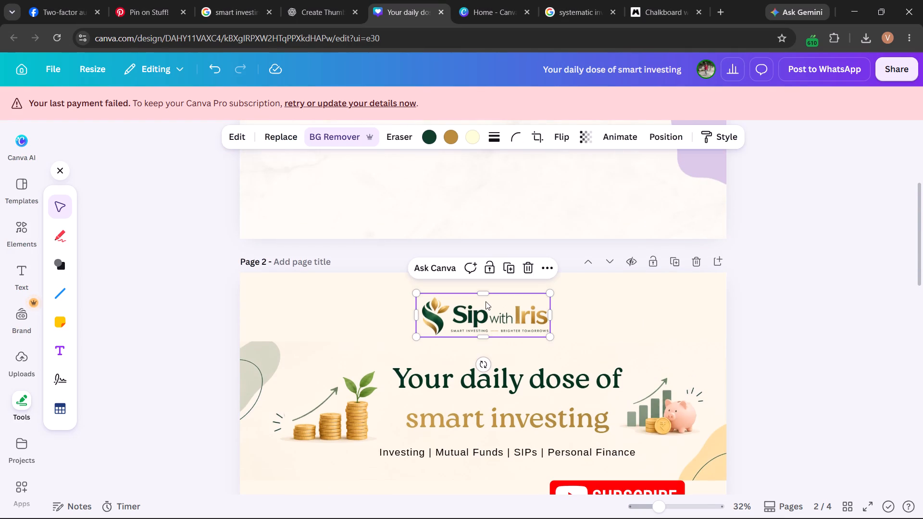
{"action": "left_click_drag", "start_coordinate": [486, 301], "coordinate": [463, 504]}
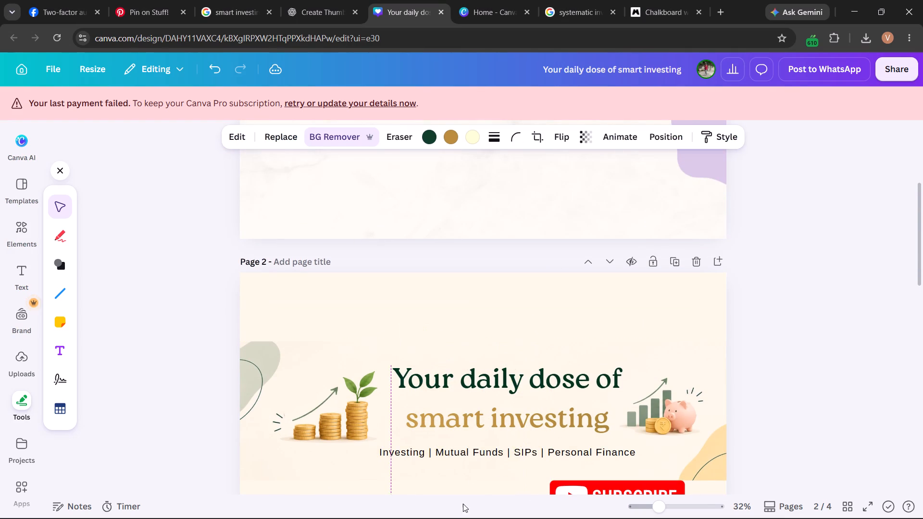
{"action": "left_click_drag", "start_coordinate": [463, 504], "coordinate": [485, 445]}
{"action": "scroll", "coordinate": [483, 440], "scroll_direction": "down", "scroll_amount": 3}
{"action": "left_click_drag", "start_coordinate": [463, 274], "coordinate": [464, 412]}
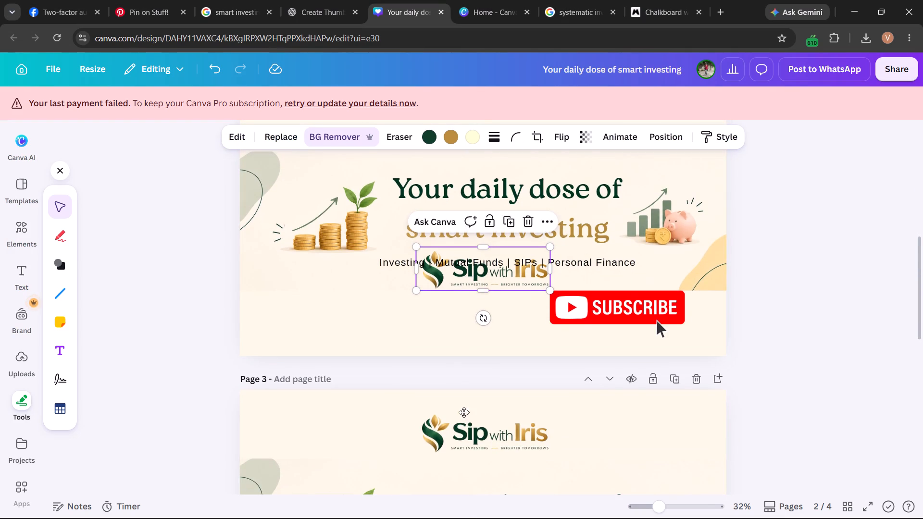
{"action": "left_click_drag", "start_coordinate": [464, 412], "coordinate": [463, 454]}
{"action": "scroll", "coordinate": [463, 454], "scroll_direction": "down", "scroll_amount": 3}
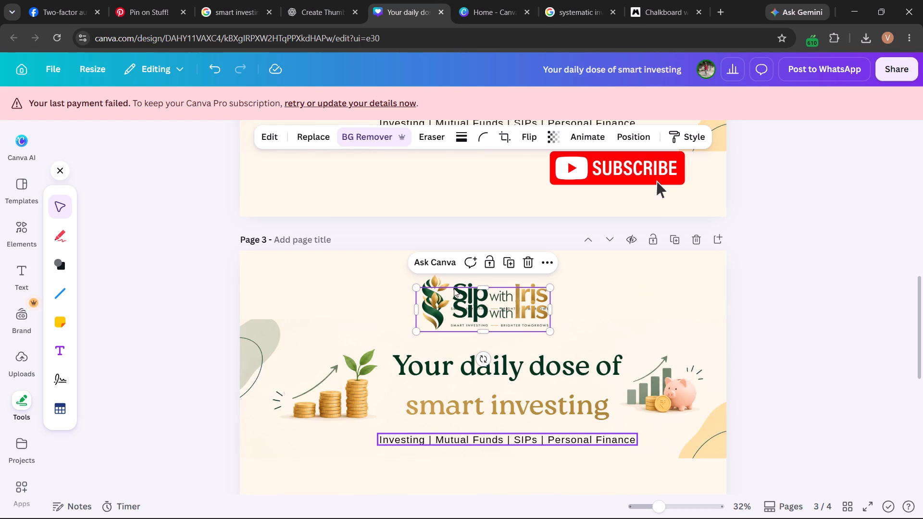
{"action": "left_click_drag", "start_coordinate": [461, 326], "coordinate": [453, 428]}
{"action": "scroll", "coordinate": [451, 427], "scroll_direction": "down", "scroll_amount": 1}
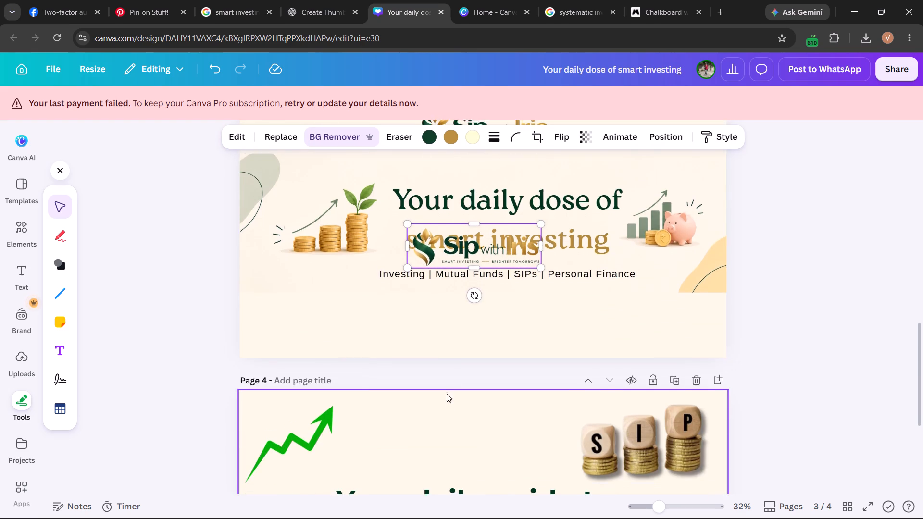
{"action": "scroll", "coordinate": [447, 394], "scroll_direction": "down", "scroll_amount": 1}
{"action": "left_click_drag", "start_coordinate": [449, 234], "coordinate": [442, 428]}
{"action": "scroll", "coordinate": [441, 428], "scroll_direction": "down", "scroll_amount": 1}
{"action": "scroll", "coordinate": [458, 366], "scroll_direction": "down", "scroll_amount": 1}
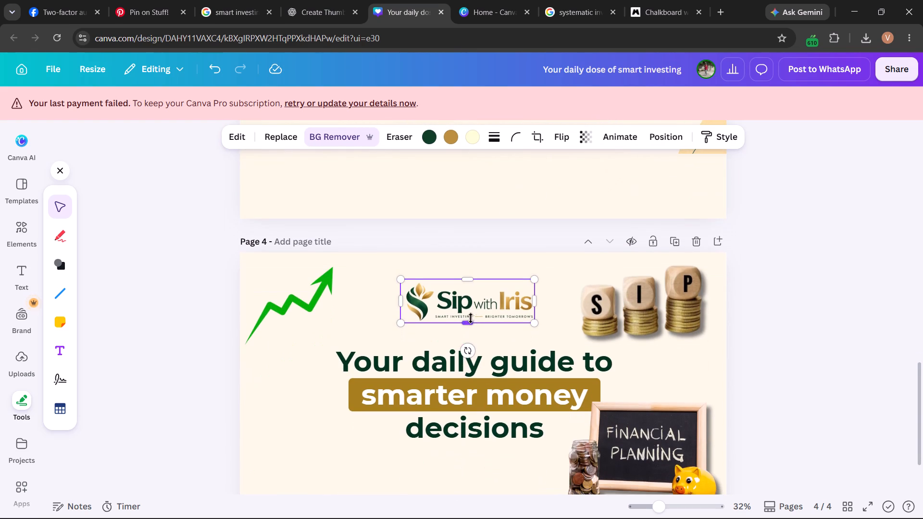
{"action": "left_click_drag", "start_coordinate": [470, 304], "coordinate": [474, 298]}
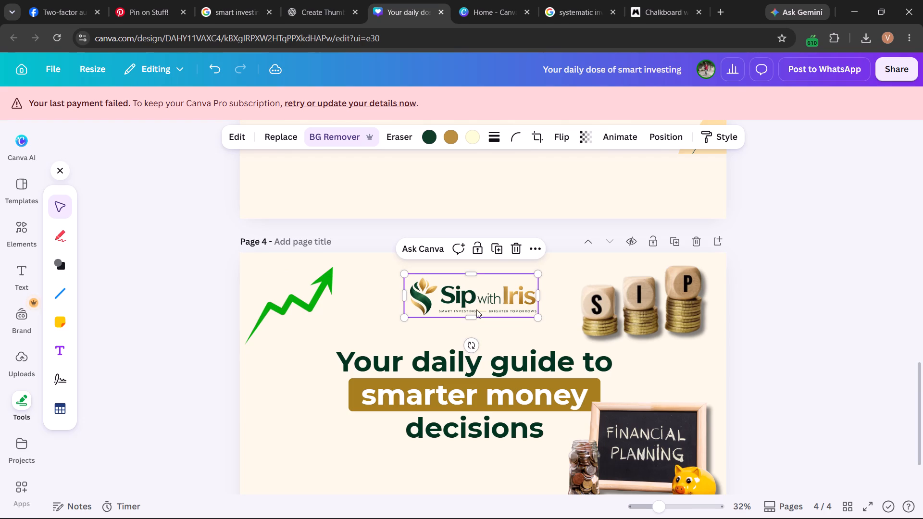
Return to the page 3 "Your daily dose of smart investing" banner.
{"action": "scroll", "coordinate": [498, 369], "scroll_direction": "up", "scroll_amount": 2}
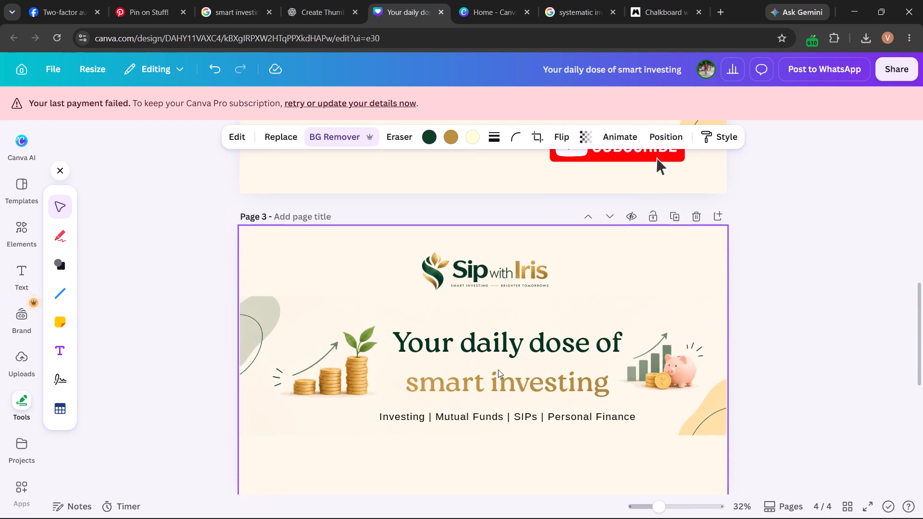
Move the red YouTube Subscribe graphic from the page 2 banner onto page 4.
{"action": "scroll", "coordinate": [498, 370], "scroll_direction": "up", "scroll_amount": 1}
{"action": "left_click", "coordinate": [619, 247]}
{"action": "left_click", "coordinate": [619, 273]}
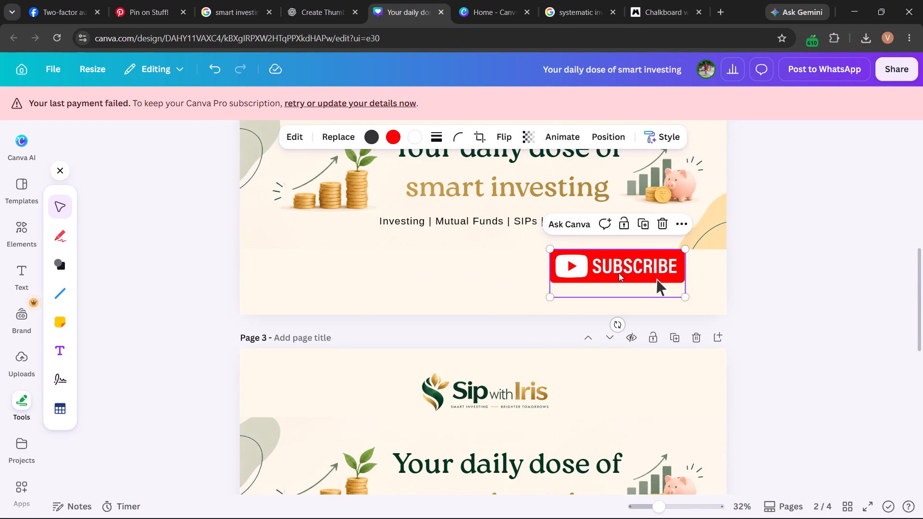
{"action": "left_click_drag", "start_coordinate": [619, 273], "coordinate": [527, 426]}
{"action": "scroll", "coordinate": [525, 424], "scroll_direction": "down", "scroll_amount": 3}
{"action": "scroll", "coordinate": [503, 177], "scroll_direction": "up", "scroll_amount": 1}
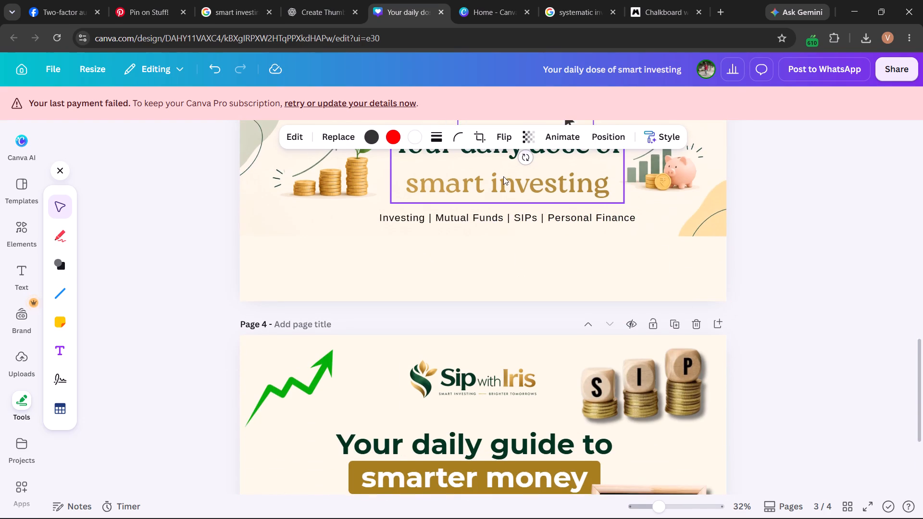
{"action": "scroll", "coordinate": [503, 176], "scroll_direction": "up", "scroll_amount": 1}
{"action": "left_click_drag", "start_coordinate": [504, 154], "coordinate": [459, 437]}
{"action": "scroll", "coordinate": [457, 435], "scroll_direction": "down", "scroll_amount": 1}
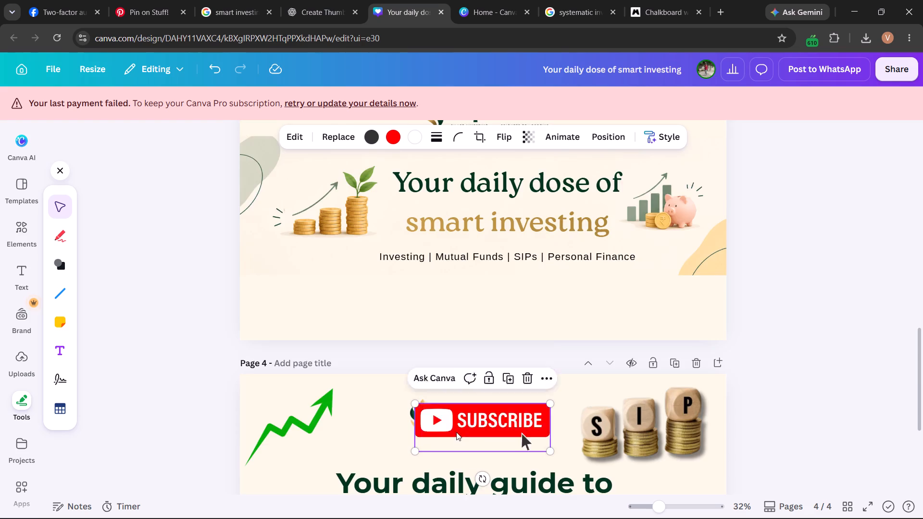
Position the Subscribe graphic just beneath the word "decisions" on page 4, centred under the headline.
{"action": "scroll", "coordinate": [456, 432], "scroll_direction": "down", "scroll_amount": 1}
{"action": "left_click_drag", "start_coordinate": [468, 217], "coordinate": [357, 401]}
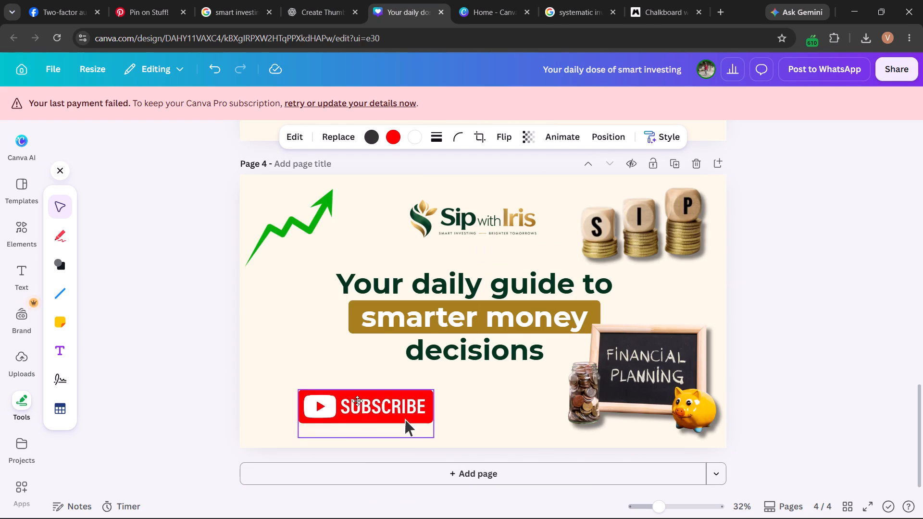
{"action": "left_click_drag", "start_coordinate": [357, 401], "coordinate": [449, 391]}
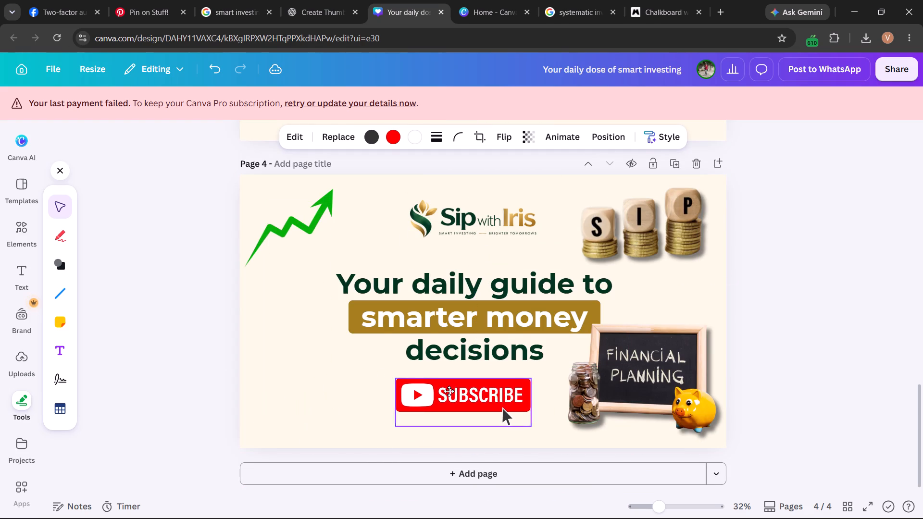
{"action": "left_click_drag", "start_coordinate": [449, 391], "coordinate": [449, 393]}
{"action": "left_click_drag", "start_coordinate": [451, 396], "coordinate": [461, 395]}
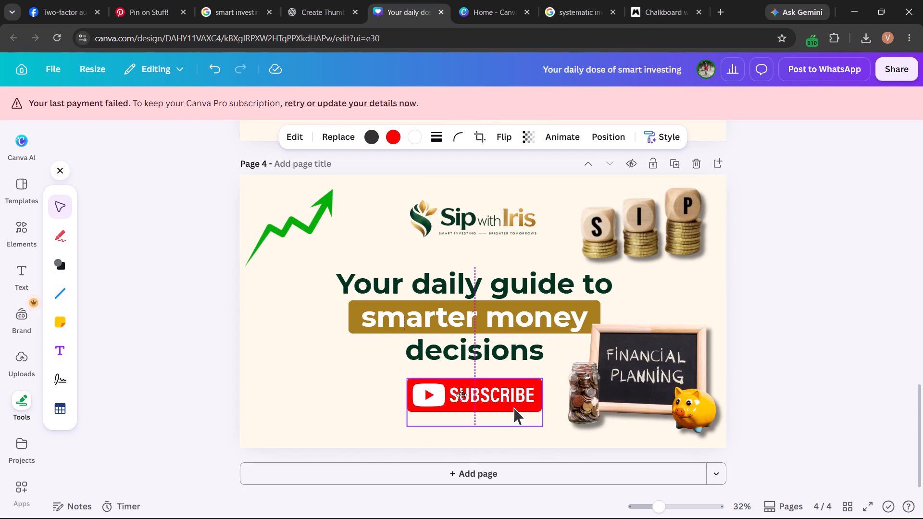
{"action": "left_click_drag", "start_coordinate": [461, 395], "coordinate": [462, 395]}
{"action": "left_click", "coordinate": [759, 281]}
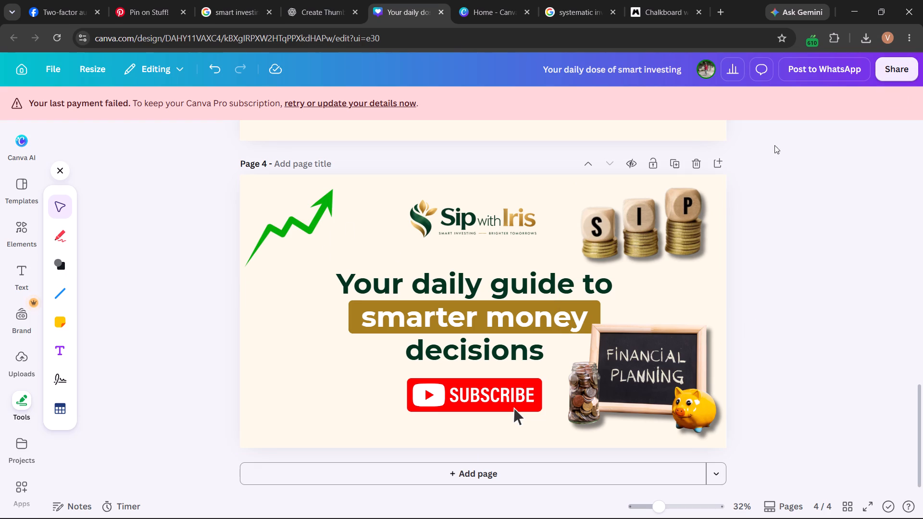
Download only page 4 as a high-quality PNG at 2,560 × 1,440 px.
{"action": "left_click", "coordinate": [910, 71]}
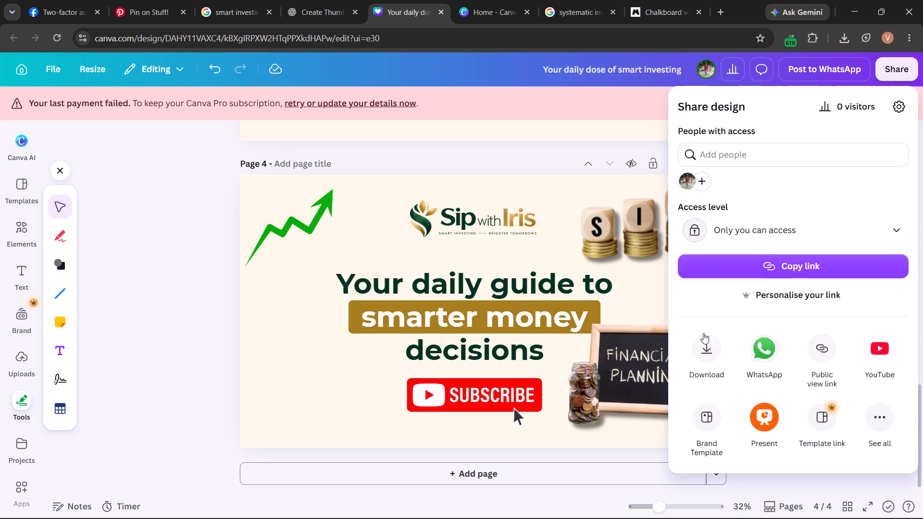
{"action": "left_click", "coordinate": [705, 356]}
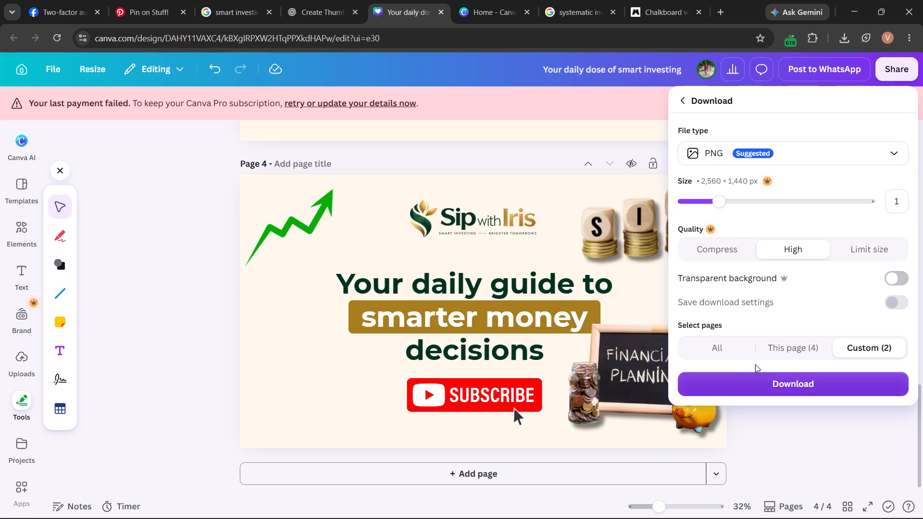
{"action": "left_click", "coordinate": [793, 343]}
{"action": "left_click", "coordinate": [788, 377]}
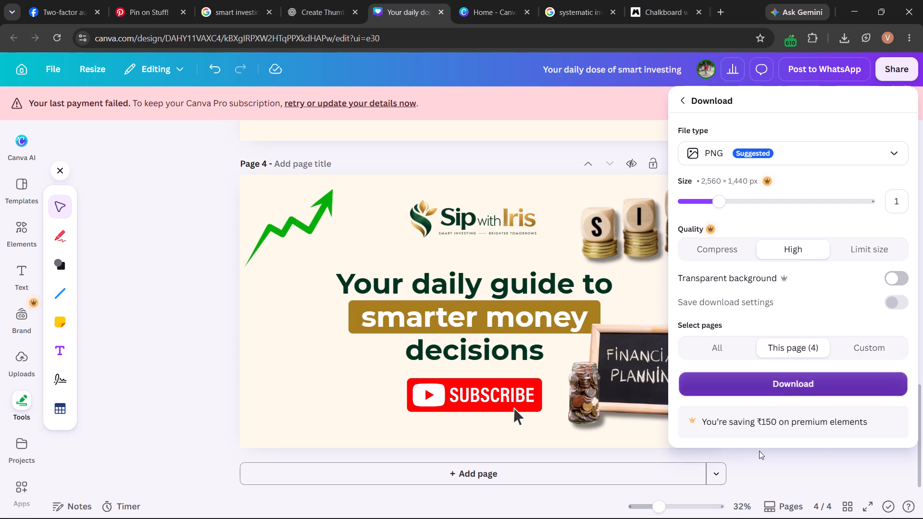
{"action": "left_click", "coordinate": [434, 315]}
{"action": "left_click", "coordinate": [808, 261]}
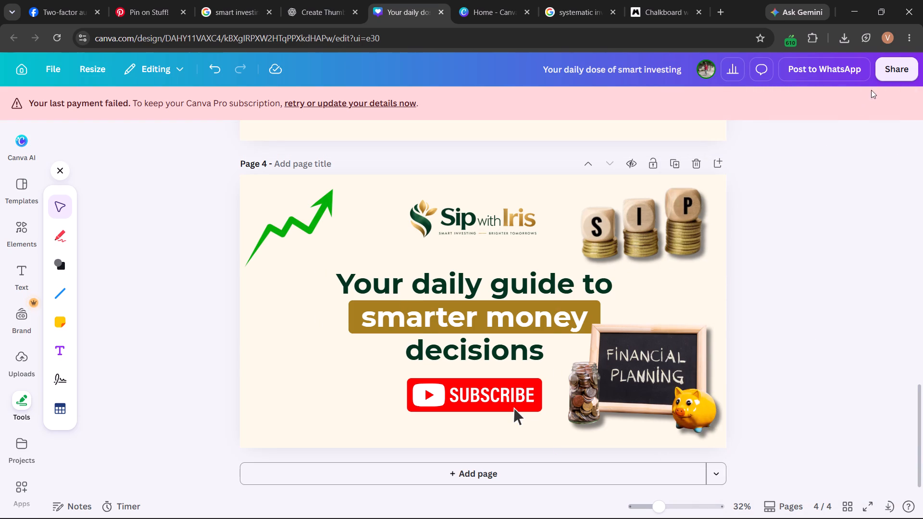